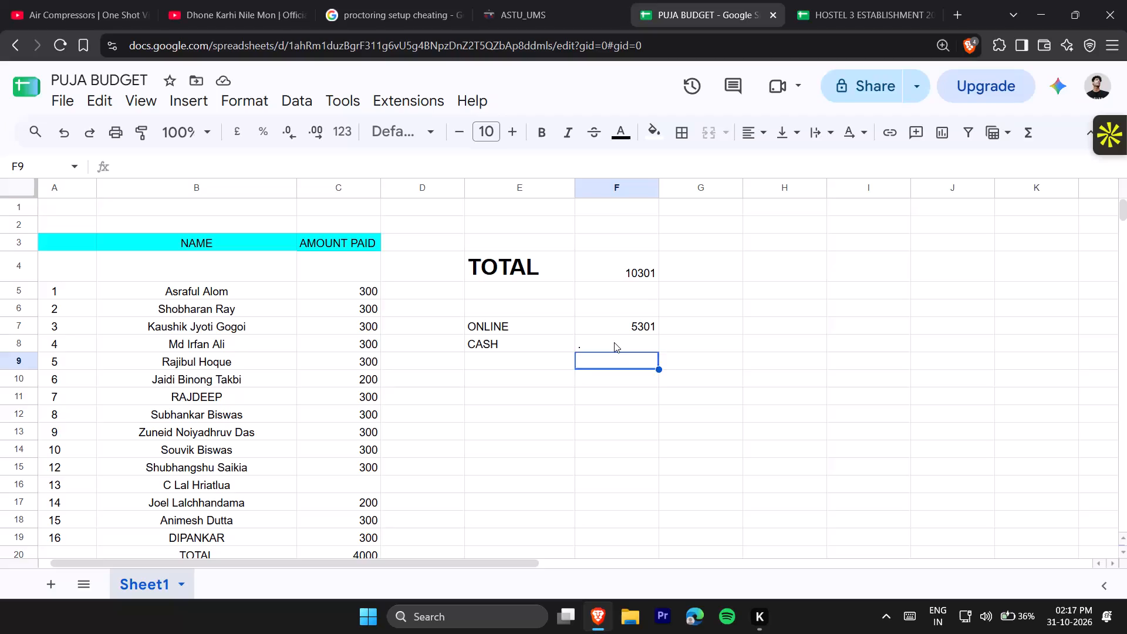
# Undo the stray dot entry that replaced the formula in the CASH amount cell F8.
pyautogui.click(614, 342)
pyautogui.click(272, 163)
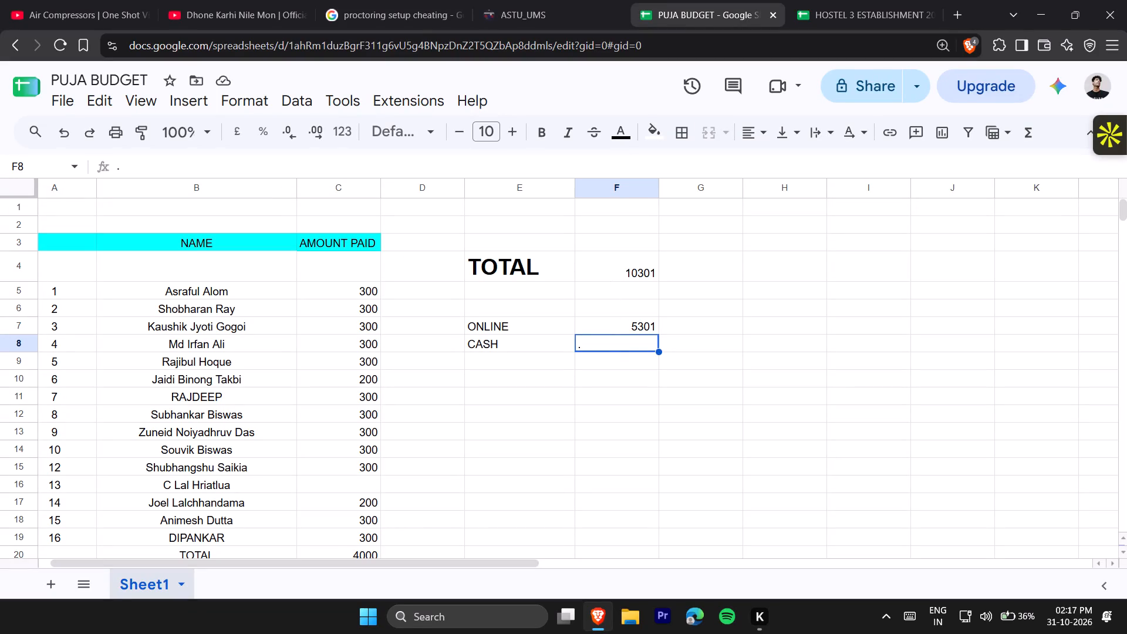
pyautogui.hotkey('ctrl', 'z')
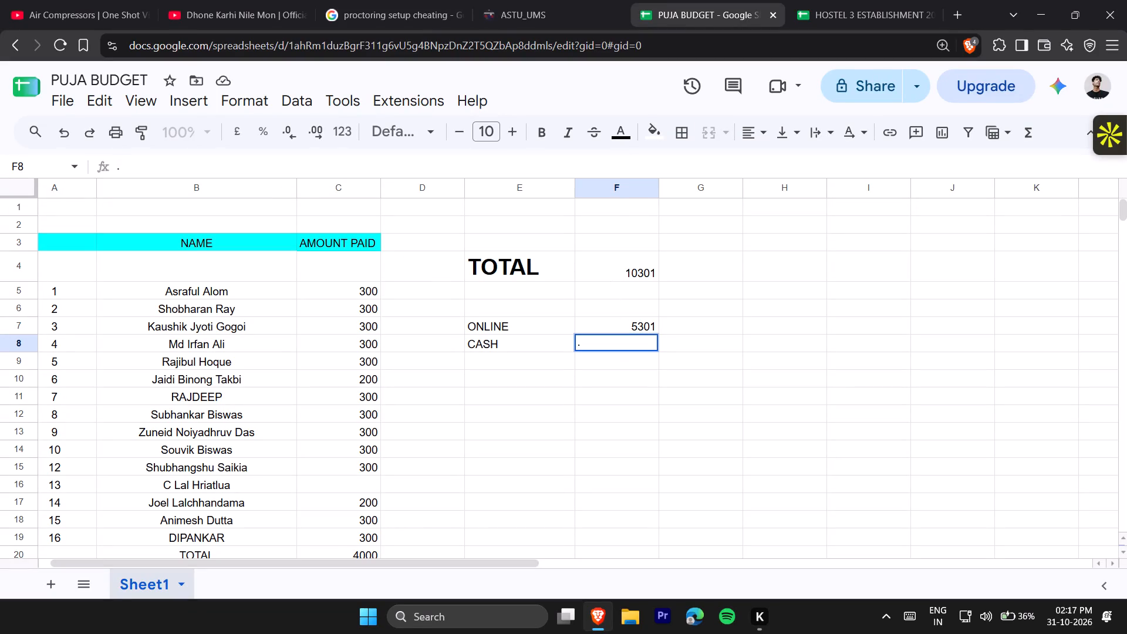
pyautogui.click(804, 342)
pyautogui.hotkey('ctrl', 'z')
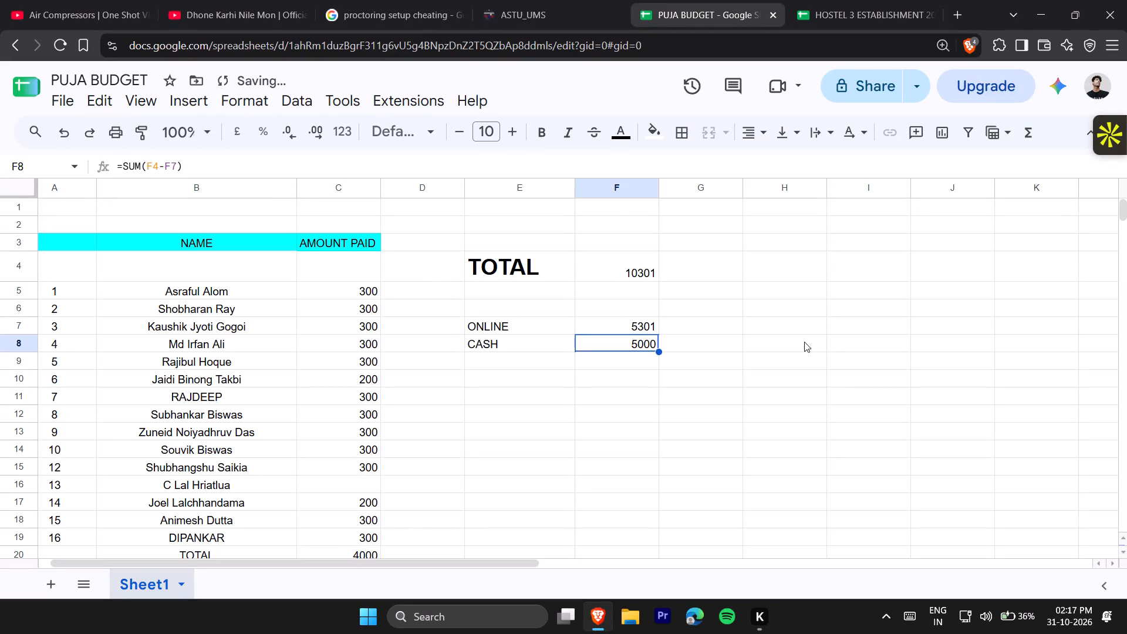
# Check the formulas behind the ONLINE and CASH amounts in cells F7 and F8.
pyautogui.click(741, 328)
pyautogui.click(639, 329)
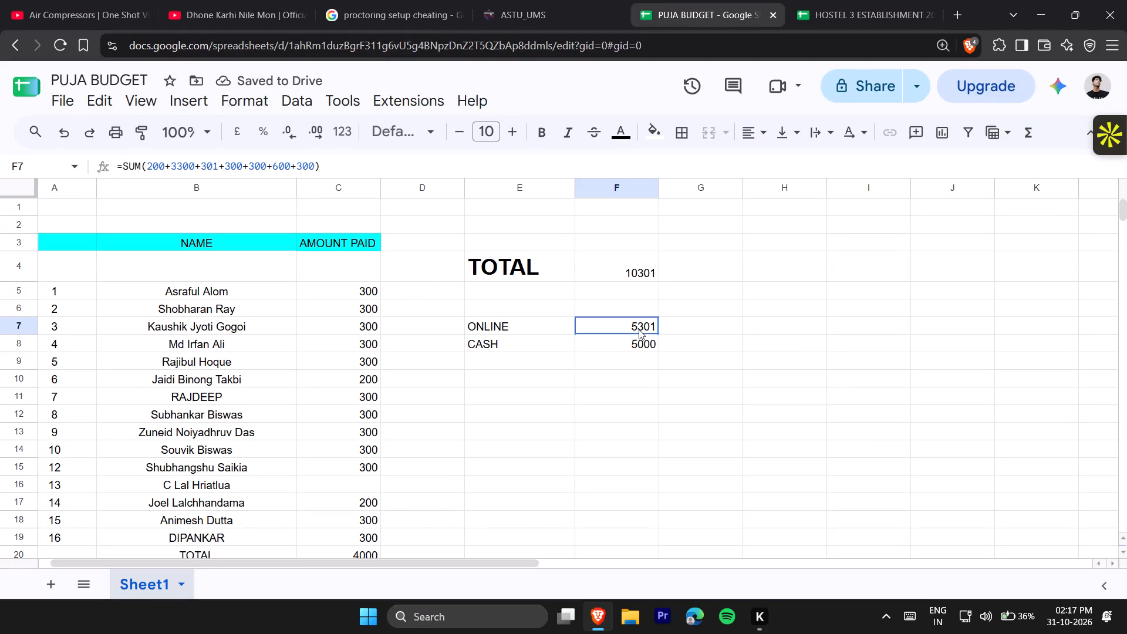
pyautogui.click(633, 351)
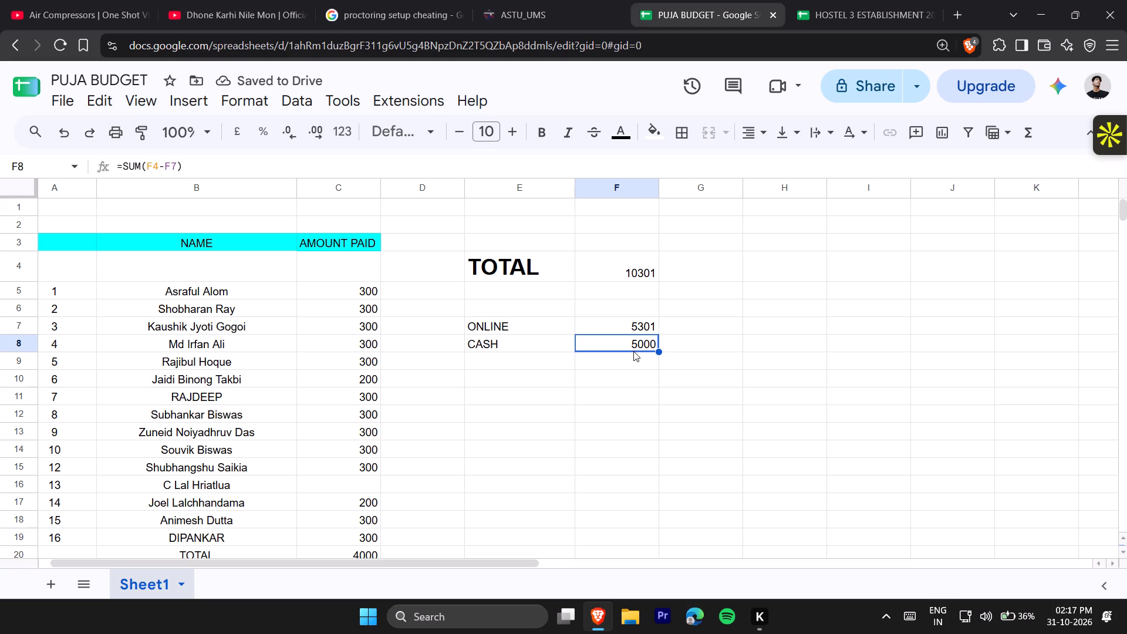
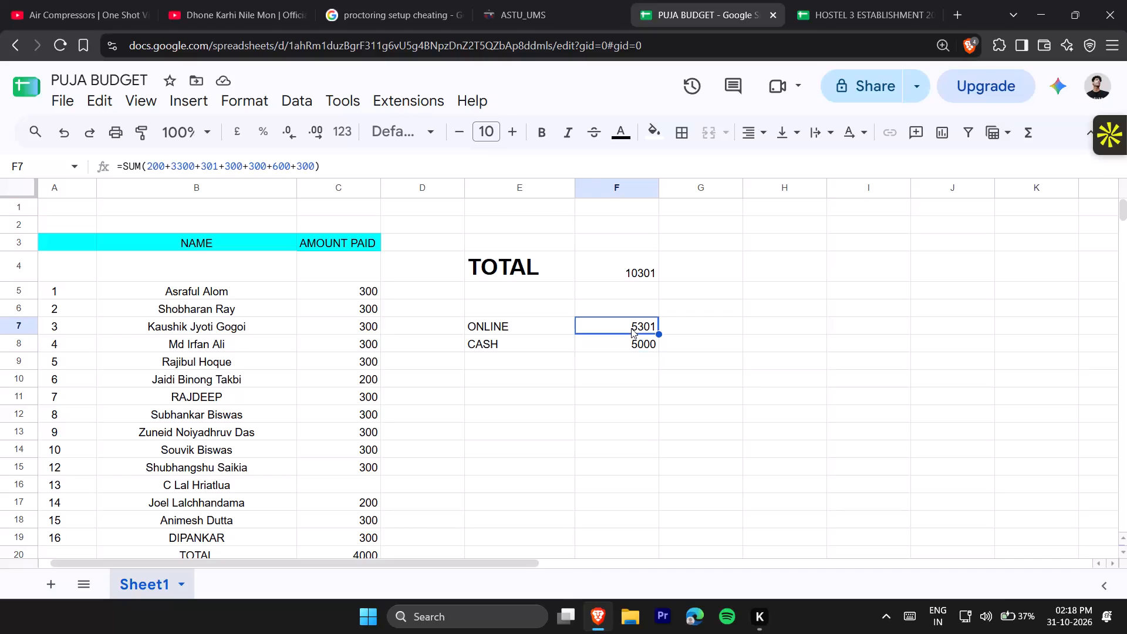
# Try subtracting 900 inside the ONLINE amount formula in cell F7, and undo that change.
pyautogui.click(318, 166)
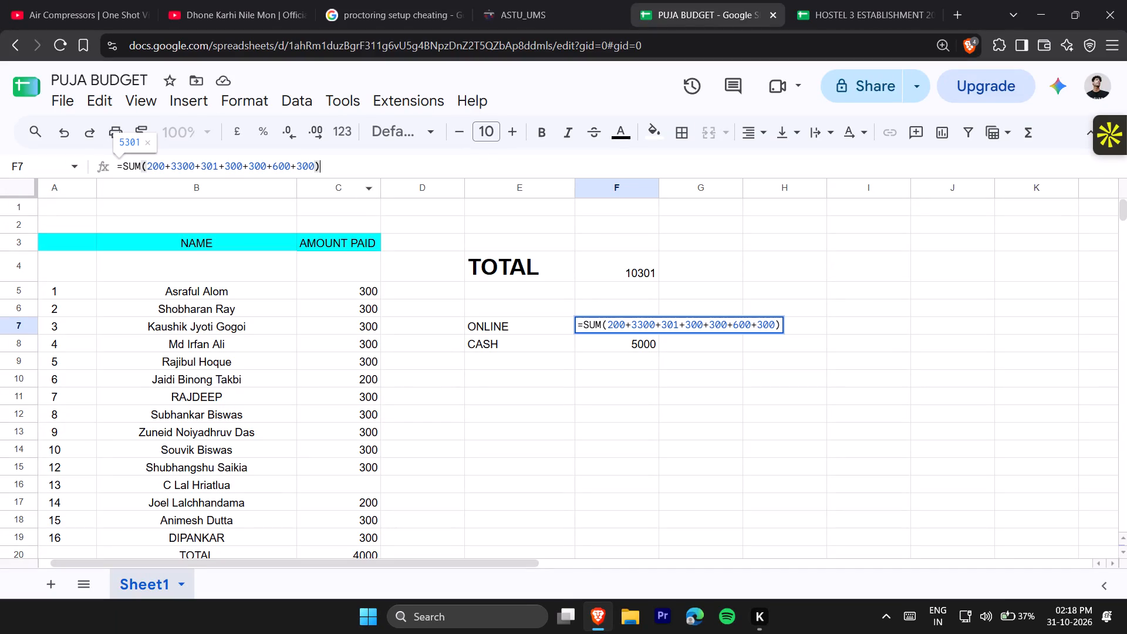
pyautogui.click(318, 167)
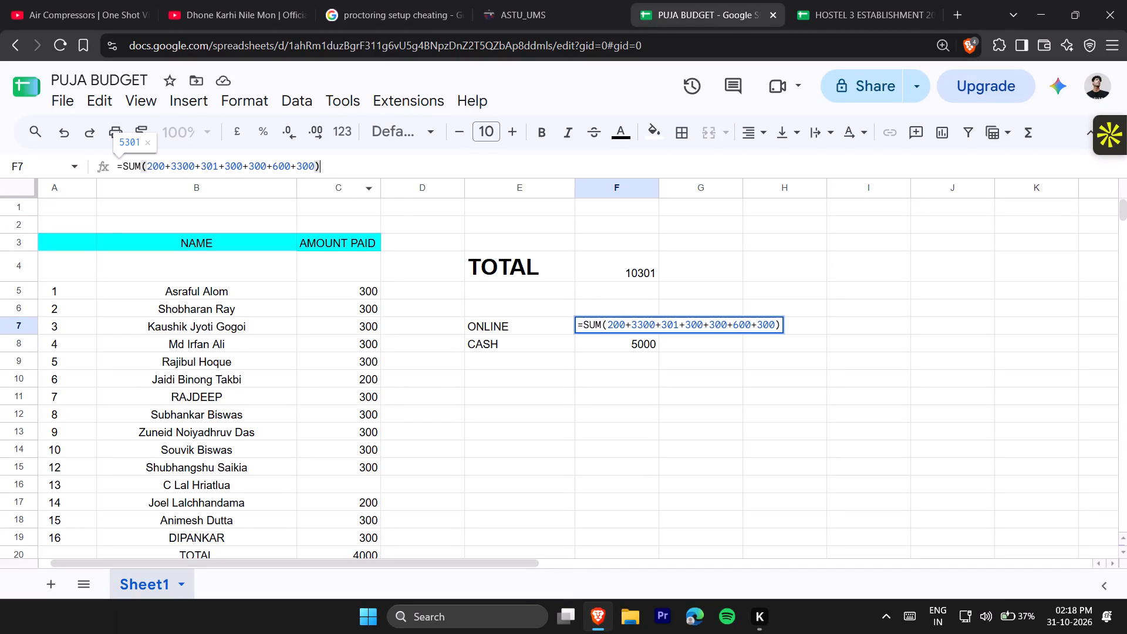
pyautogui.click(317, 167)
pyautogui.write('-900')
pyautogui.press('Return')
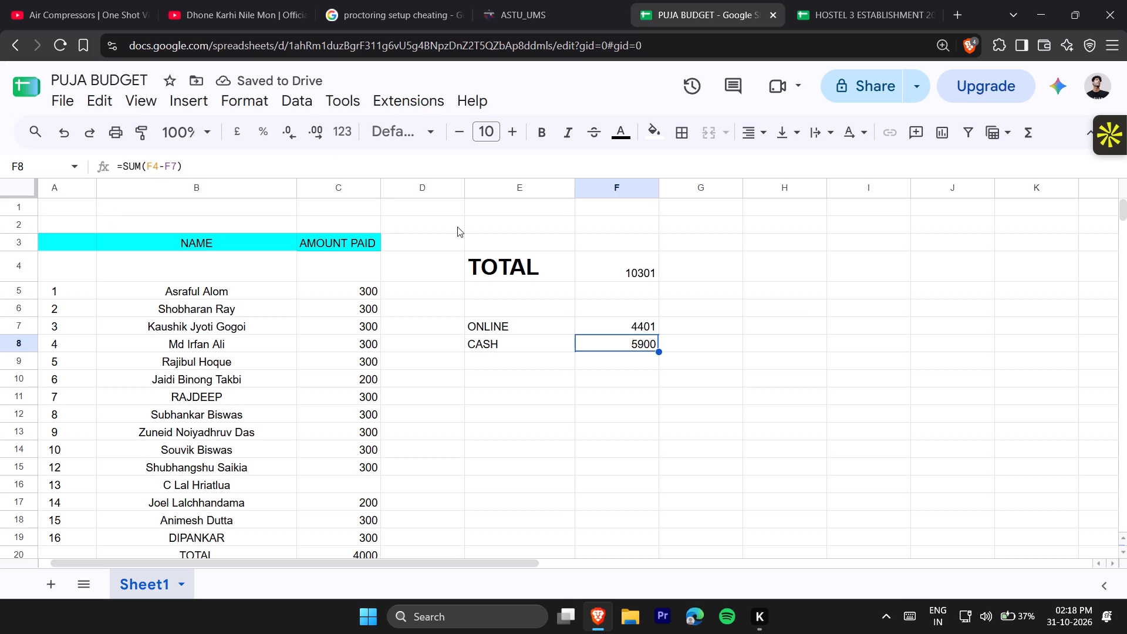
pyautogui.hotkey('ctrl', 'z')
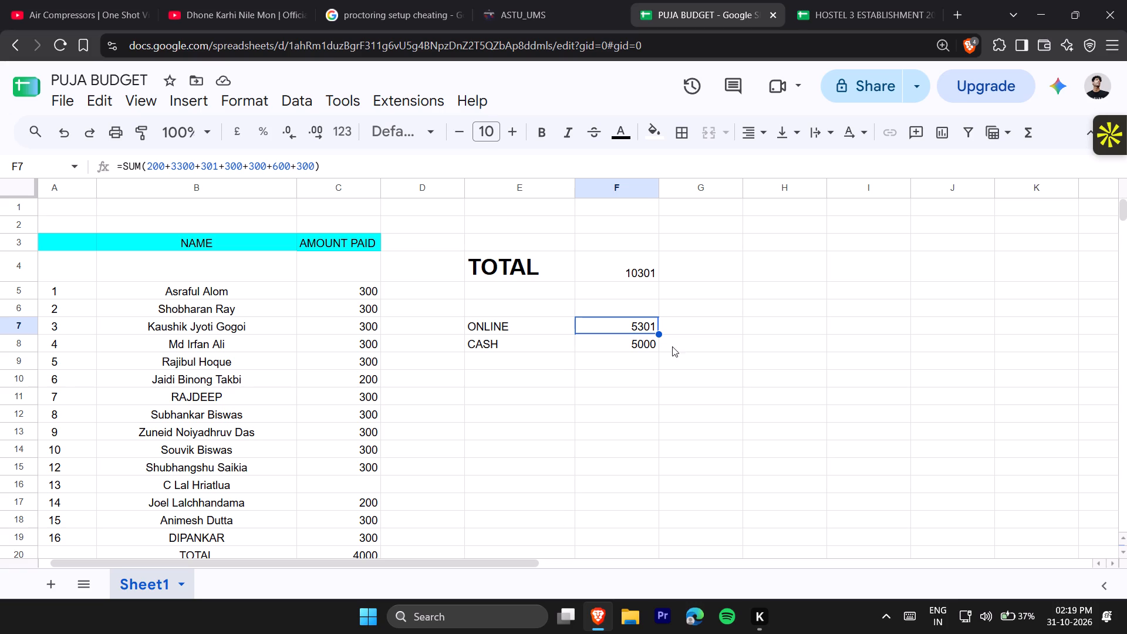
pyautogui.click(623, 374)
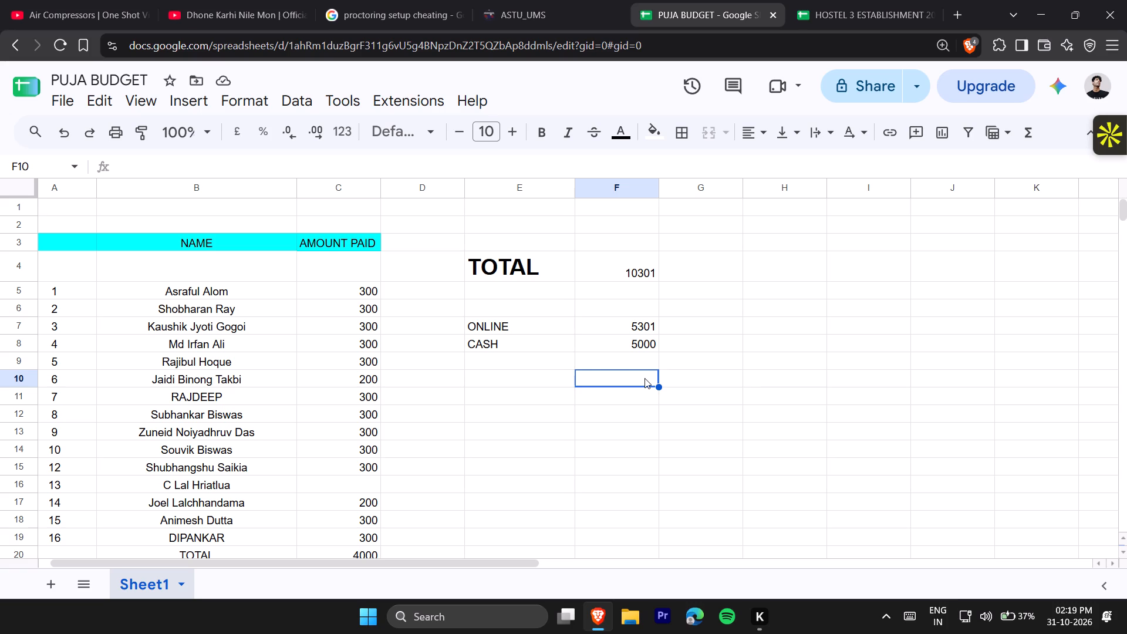
# Switch to Calculator, compute 4401 minus 6520, and return to the PUJA BUDGET sheet.
pyautogui.press('4')
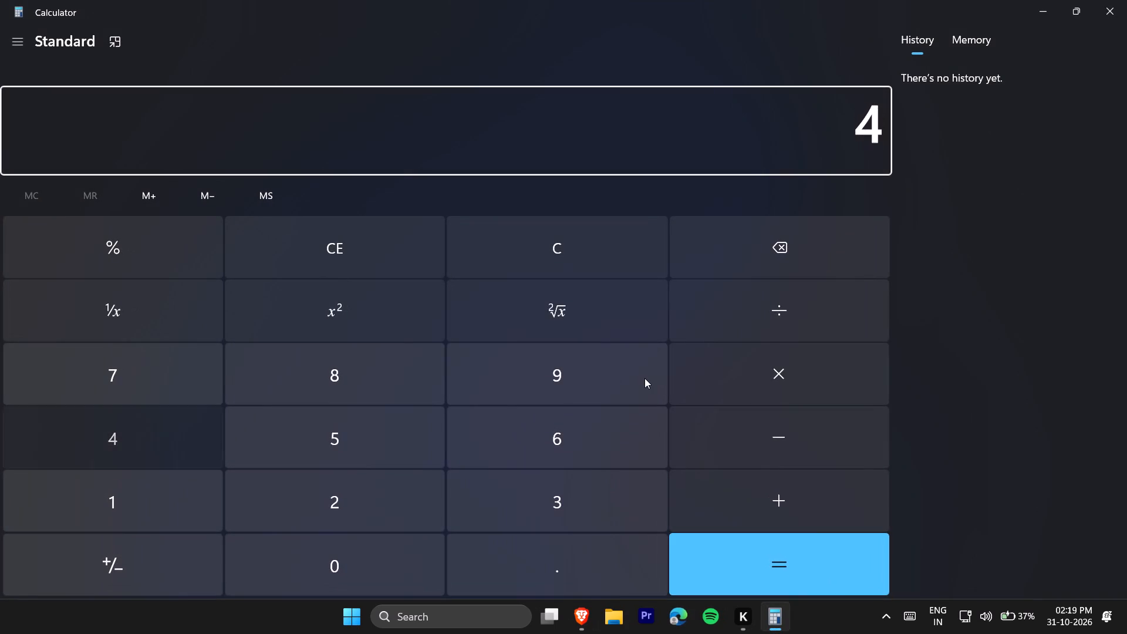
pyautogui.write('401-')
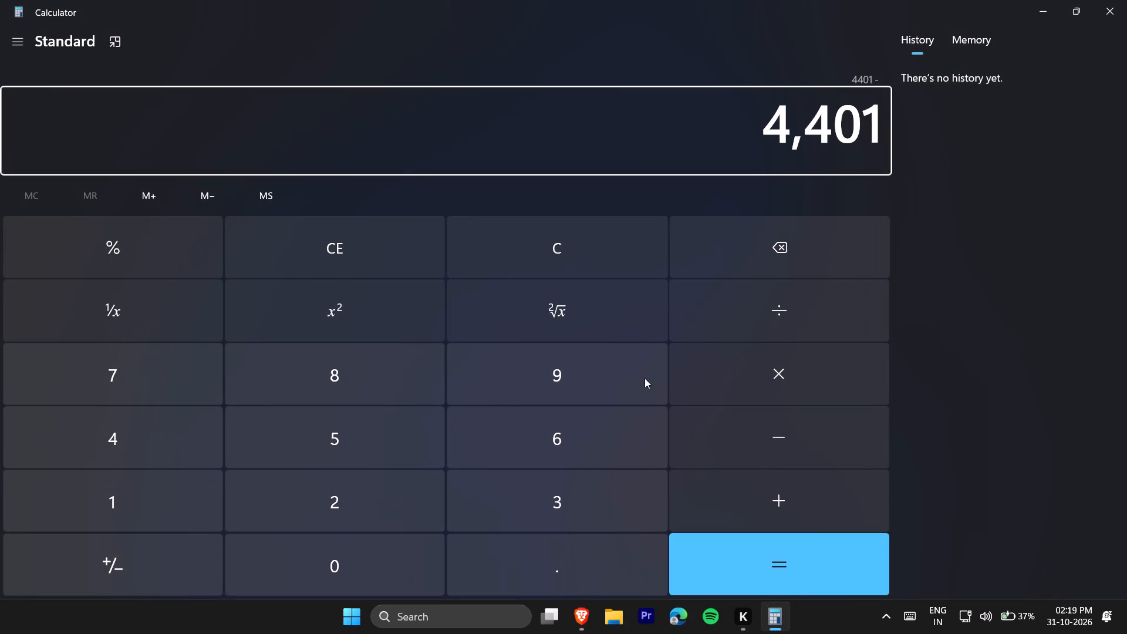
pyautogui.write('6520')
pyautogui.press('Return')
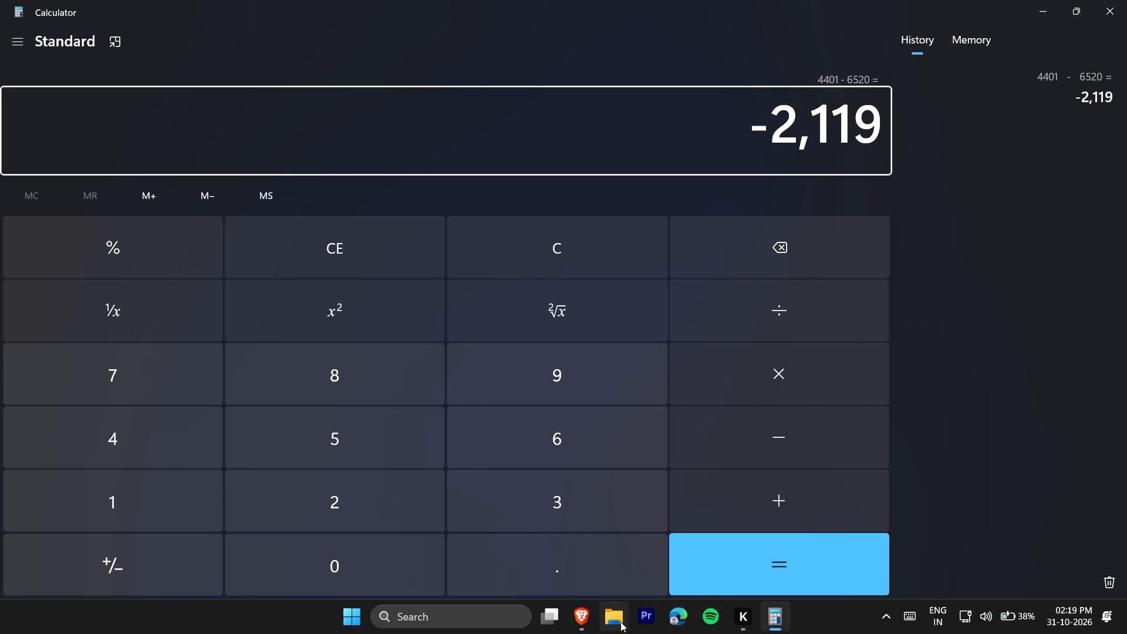
pyautogui.click(585, 619)
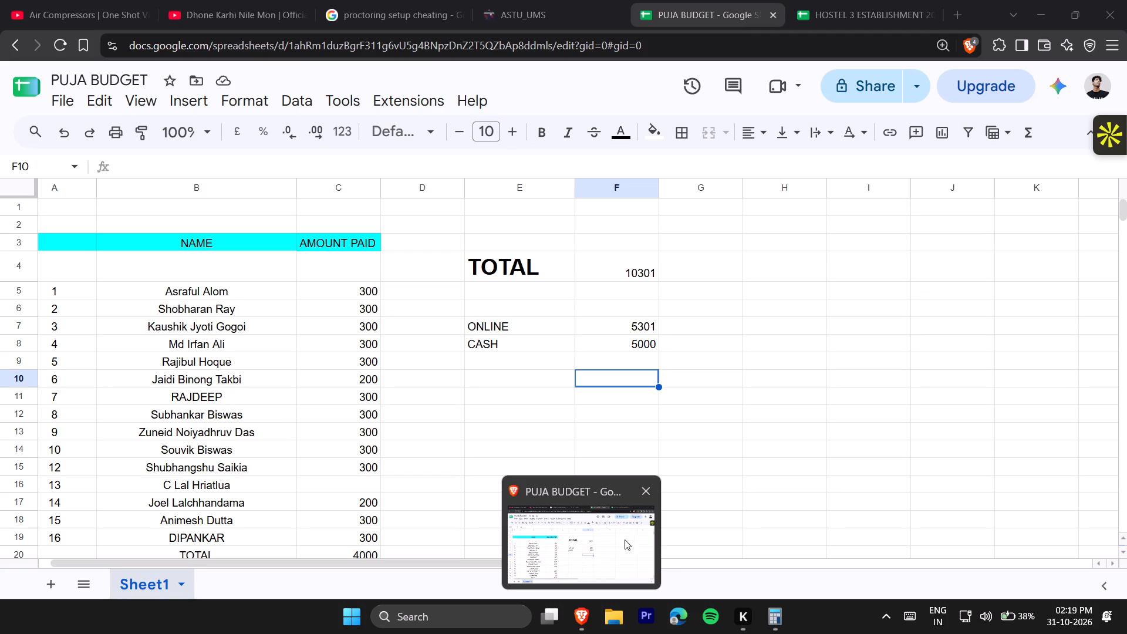
pyautogui.click(620, 545)
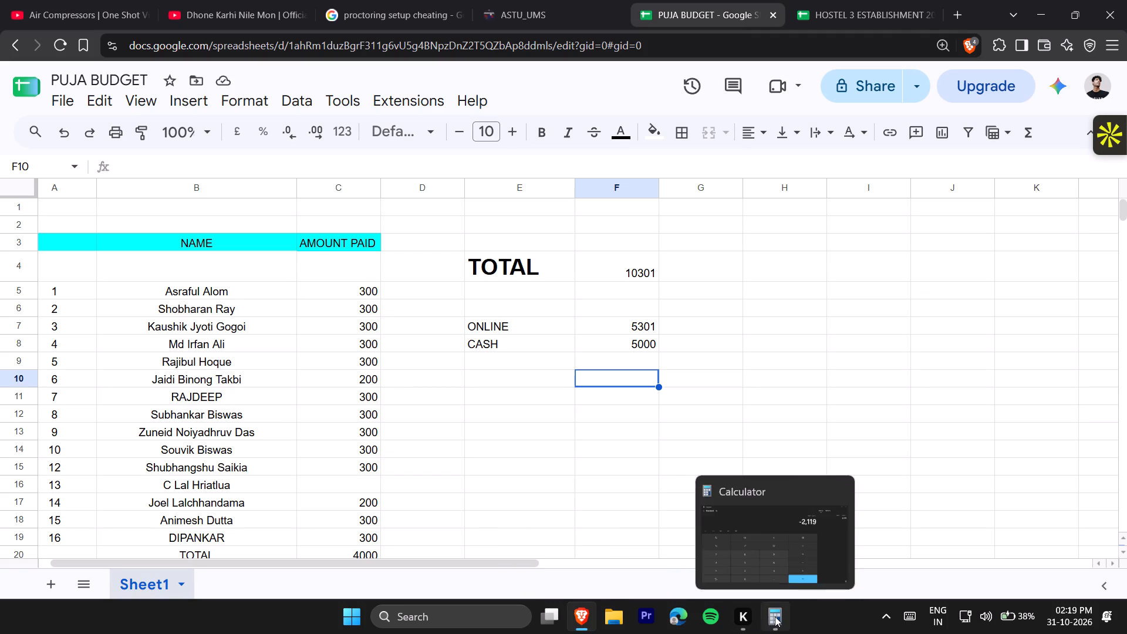
# Return to Calculator and add 900 and 300 to the previous result.
pyautogui.click(775, 616)
pyautogui.click(881, 137)
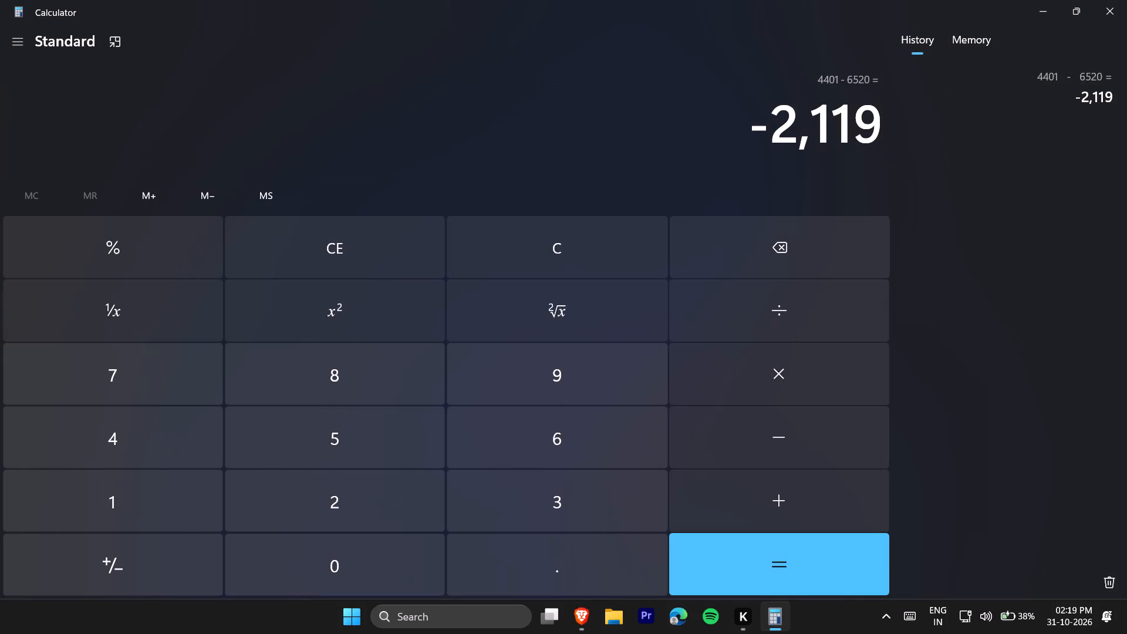
pyautogui.click(892, 138)
pyautogui.doubleClick(876, 125)
pyautogui.click(872, 126)
pyautogui.click(736, 150)
pyautogui.click(711, 497)
pyautogui.write('900')
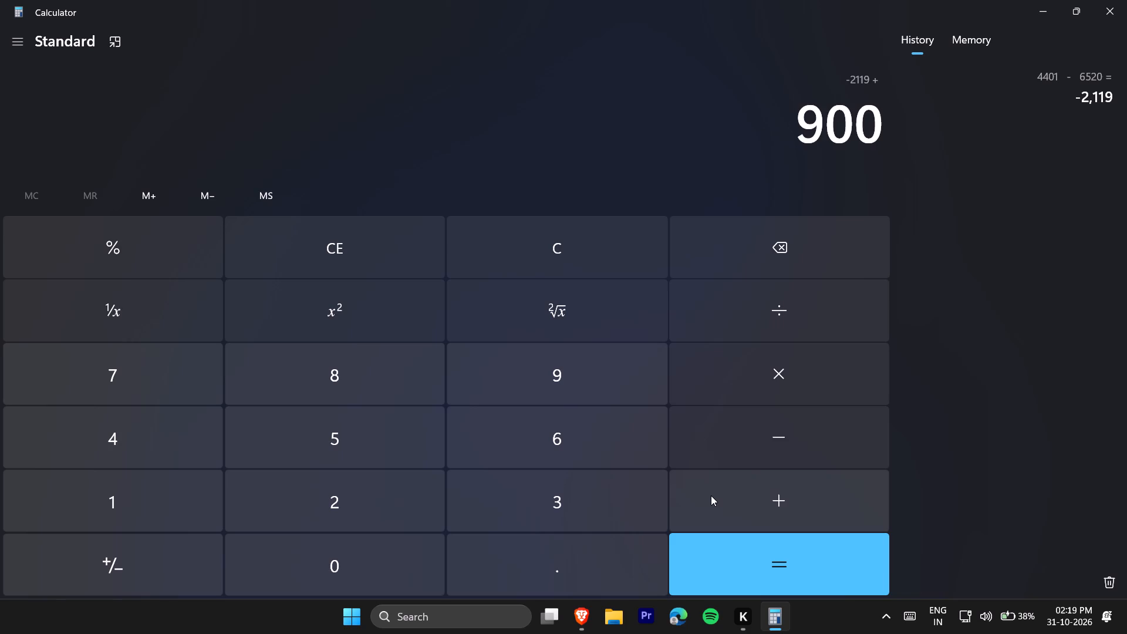
pyautogui.press('+')
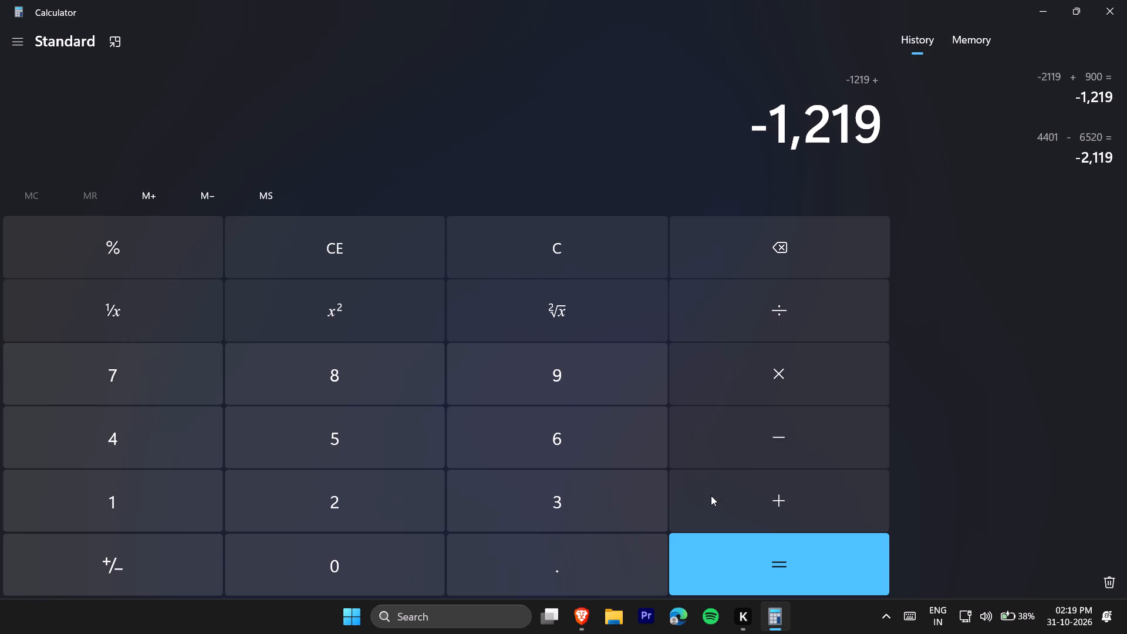
pyautogui.write('300')
pyautogui.press('Return')
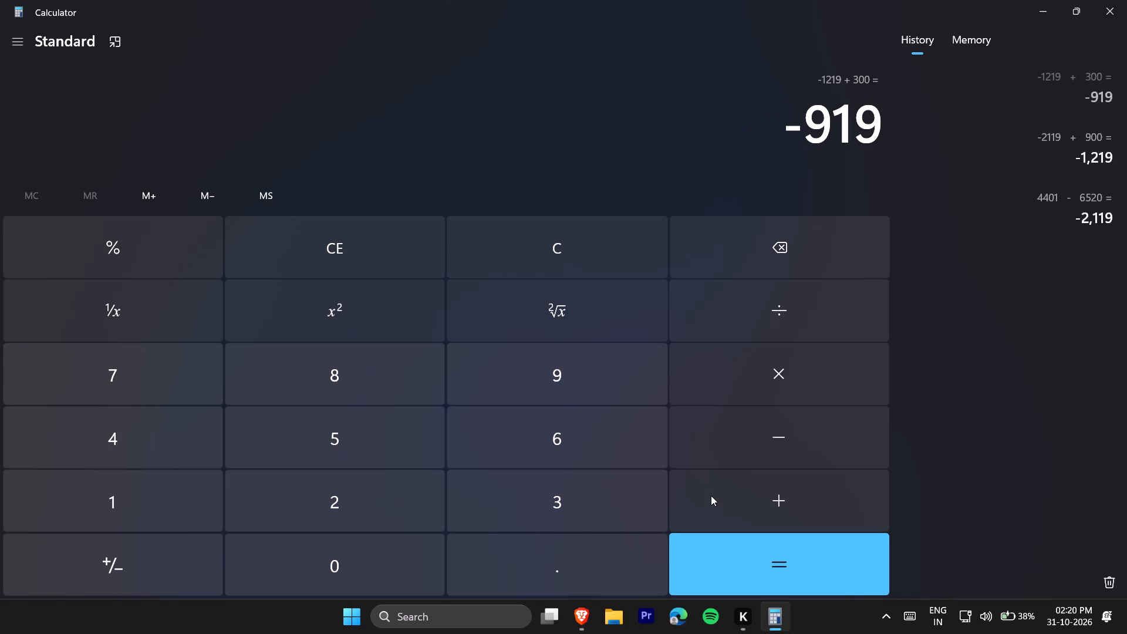
# Switch back to the PUJA BUDGET sheet and enter 919 in cell H4, on the TOTAL row.
pyautogui.click(576, 619)
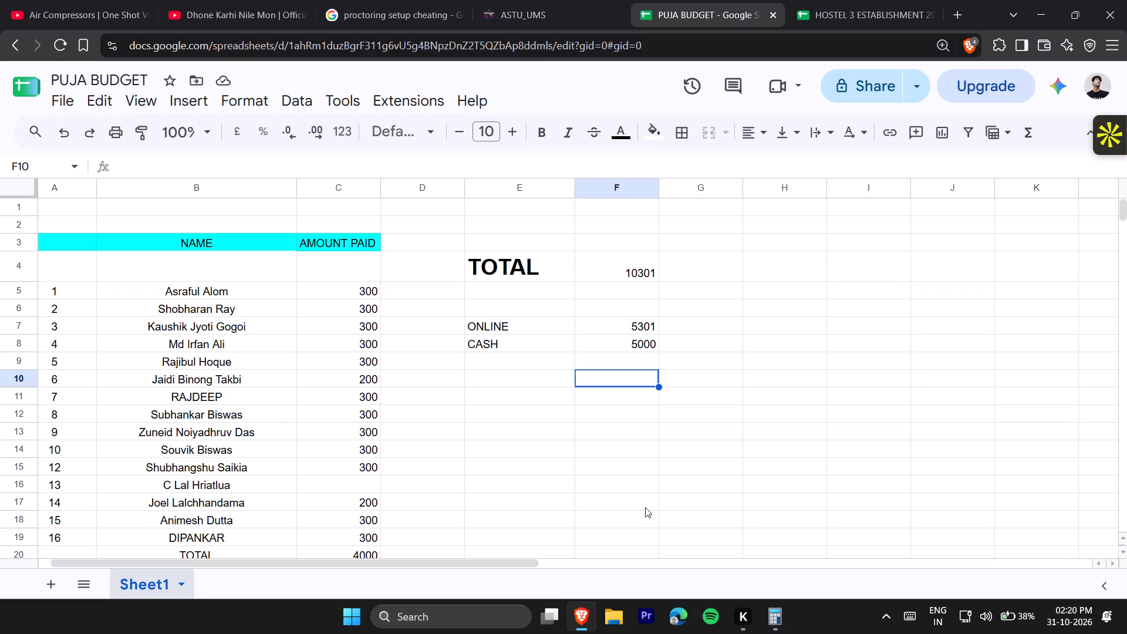
pyautogui.click(781, 269)
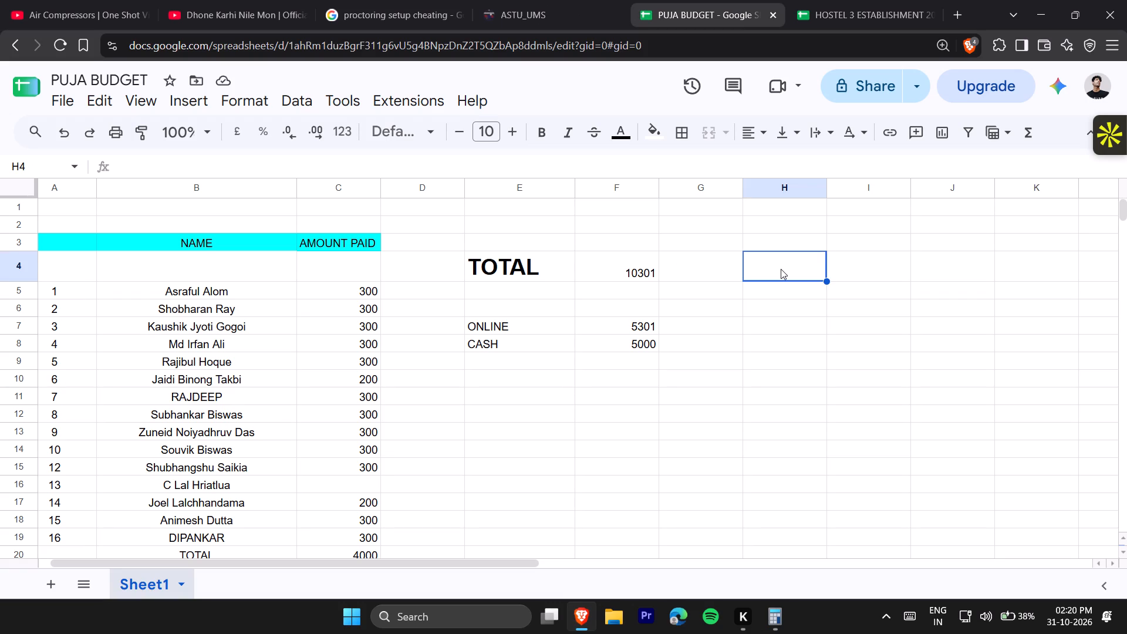
pyautogui.write('919')
pyautogui.press('Return')
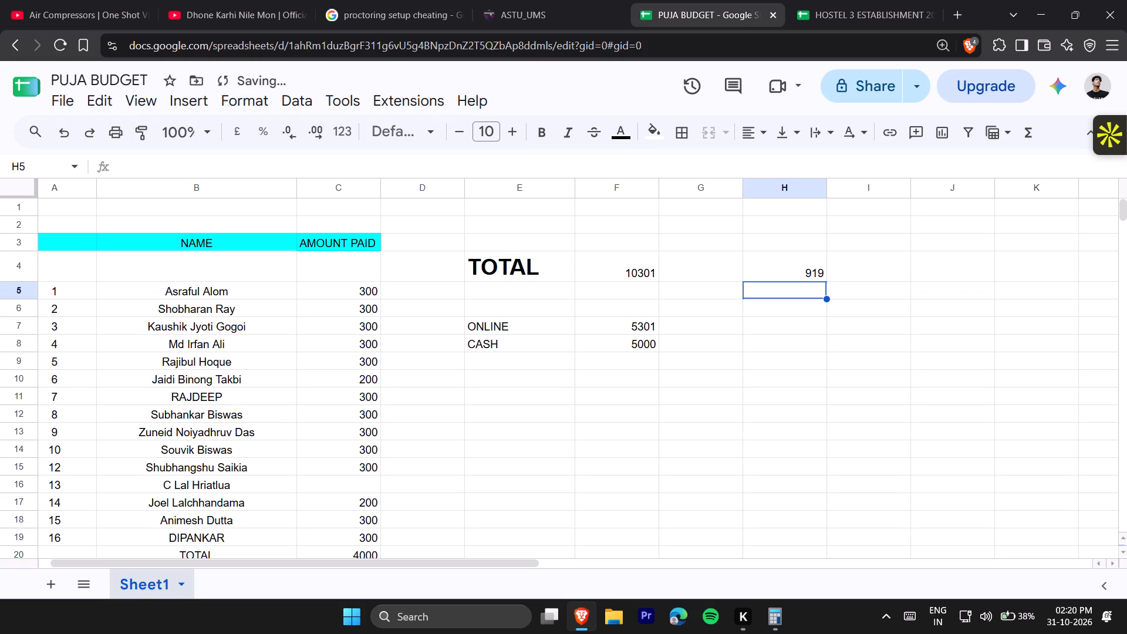
pyautogui.click(824, 417)
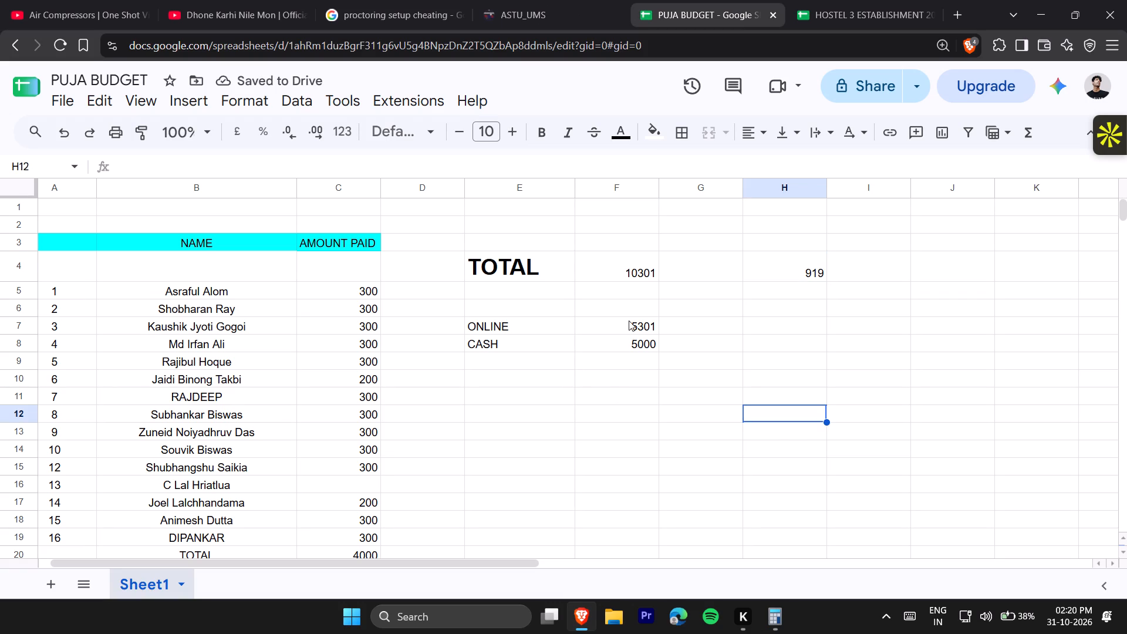
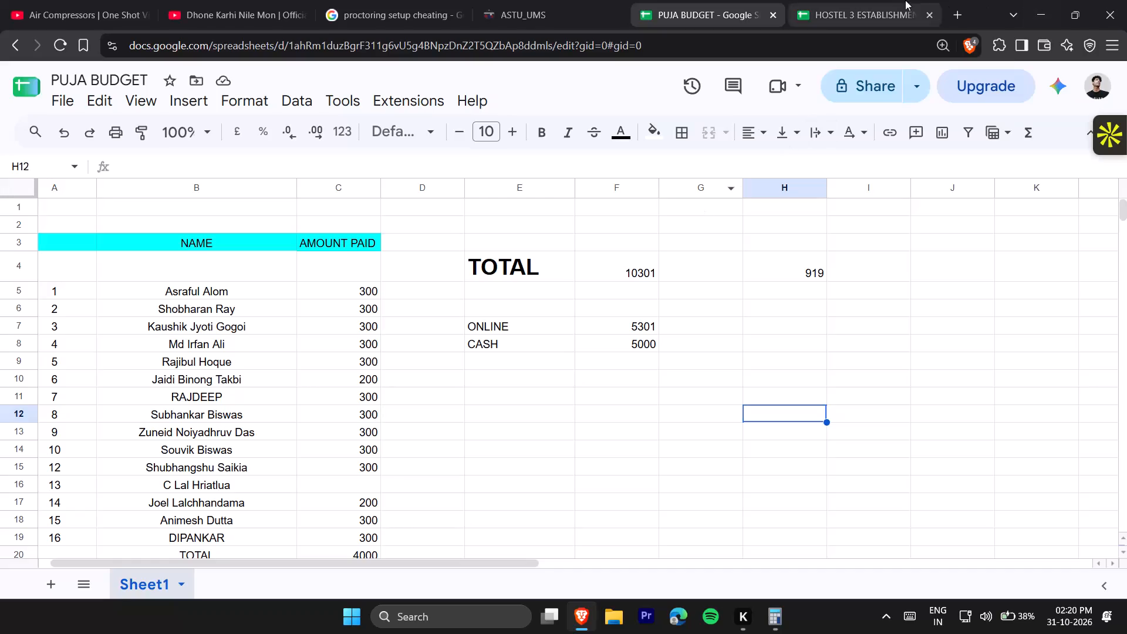
# Switch to the HOSTEL 3 ESTABLISHMENT 2026-27 spreadsheet and examine the 4TH YEAR amounts paid.
pyautogui.click(886, 0)
pyautogui.scroll(-1, 332, 468)
pyautogui.click(619, 442)
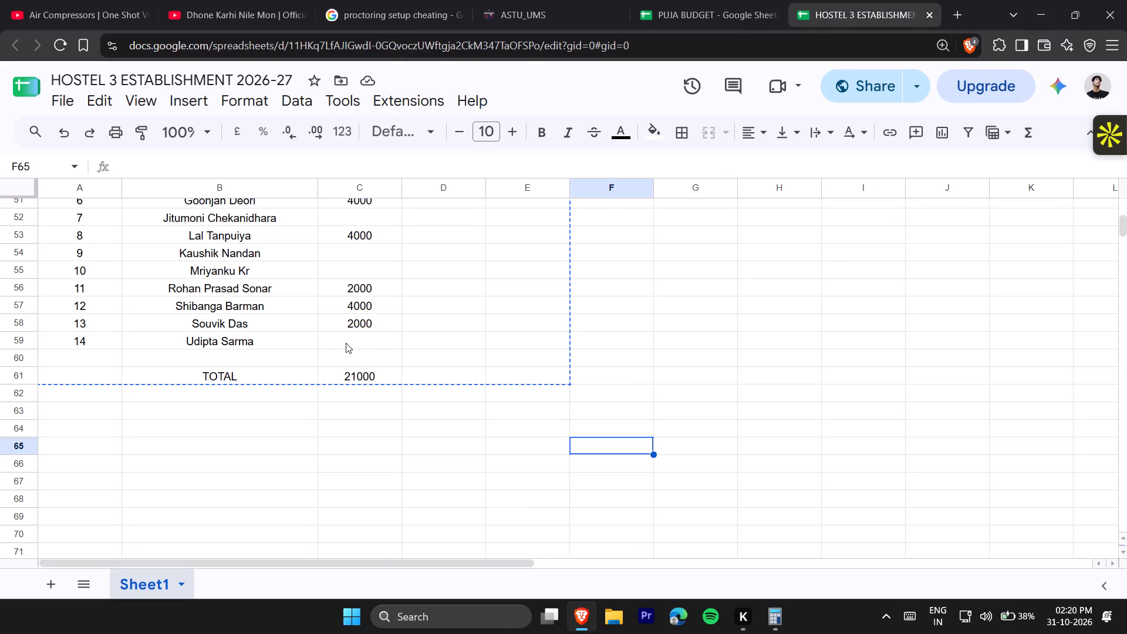
pyautogui.doubleClick(346, 343)
pyautogui.click(585, 359)
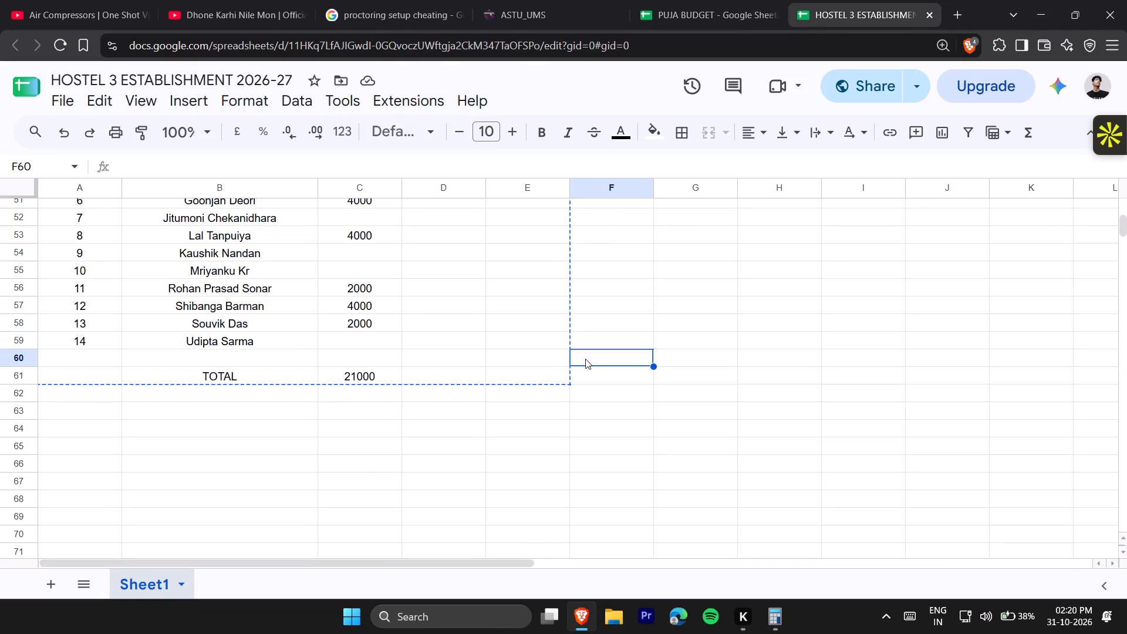
pyautogui.scroll(4, 376, 380)
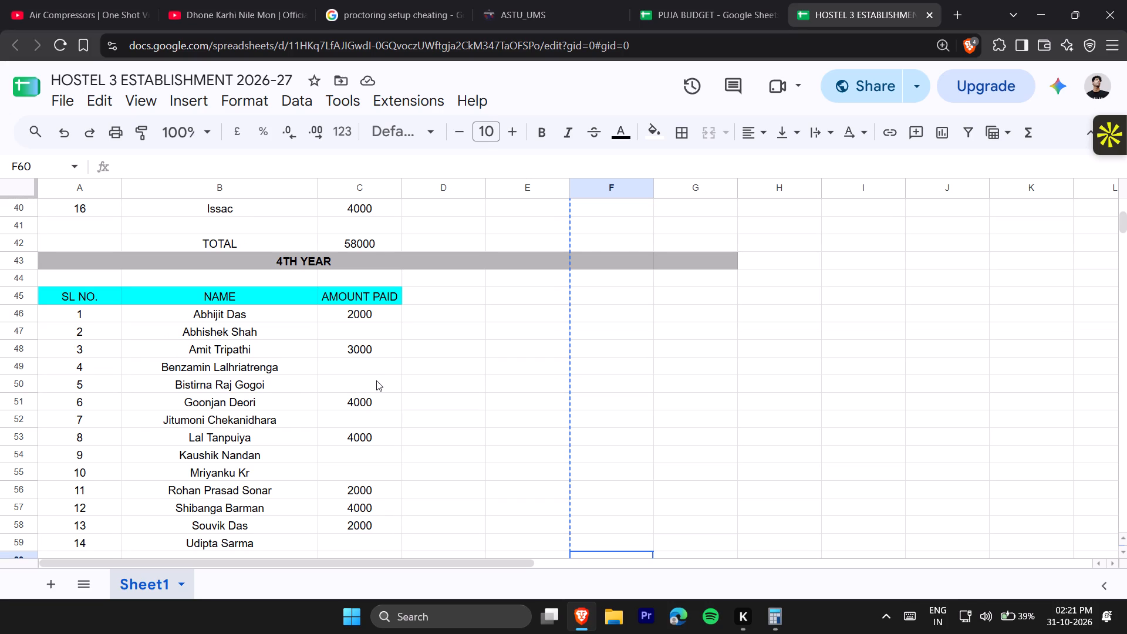
# Return to the PUJA BUDGET sheet and inspect the TOTAL formula in cell F4.
pyautogui.click(730, 0)
pyautogui.scroll(1, 757, 273)
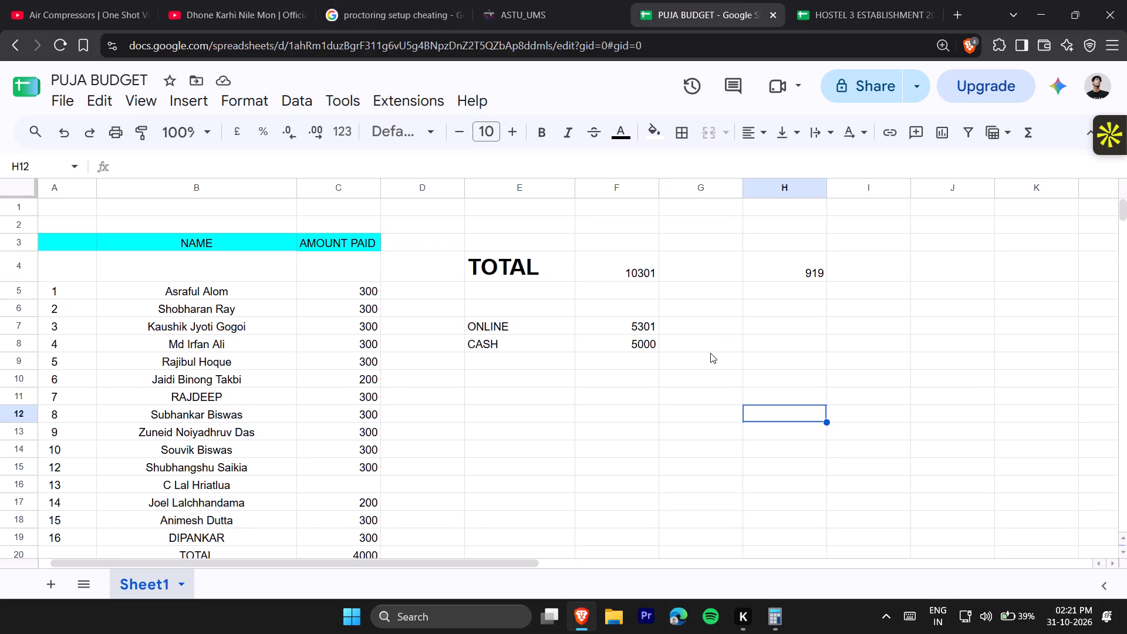
pyautogui.click(649, 268)
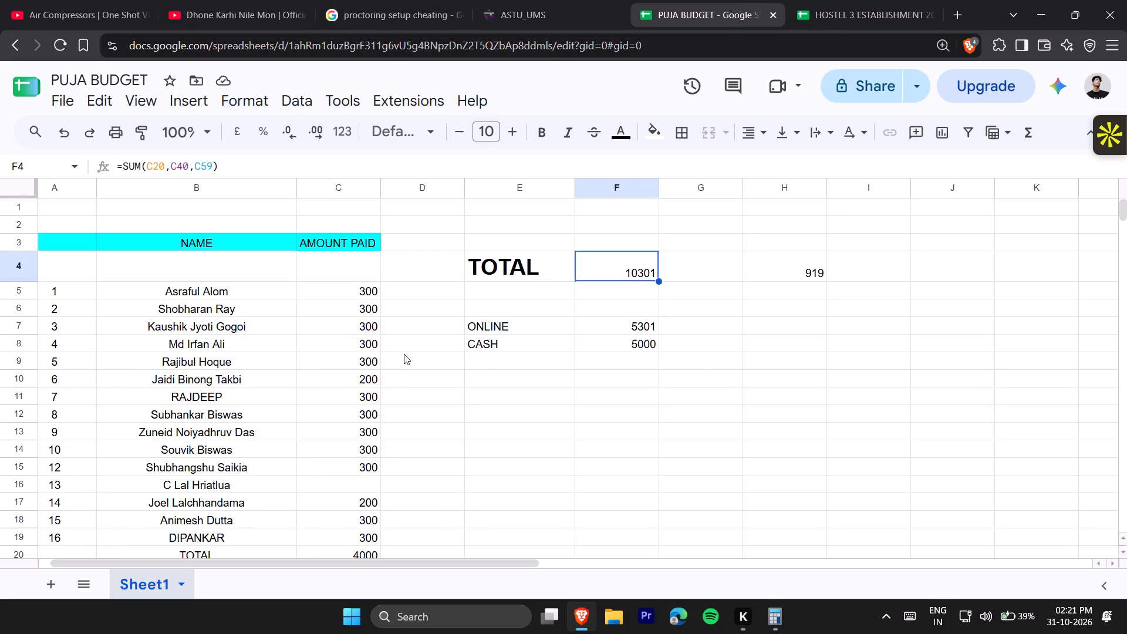
pyautogui.scroll(4, 332, 436)
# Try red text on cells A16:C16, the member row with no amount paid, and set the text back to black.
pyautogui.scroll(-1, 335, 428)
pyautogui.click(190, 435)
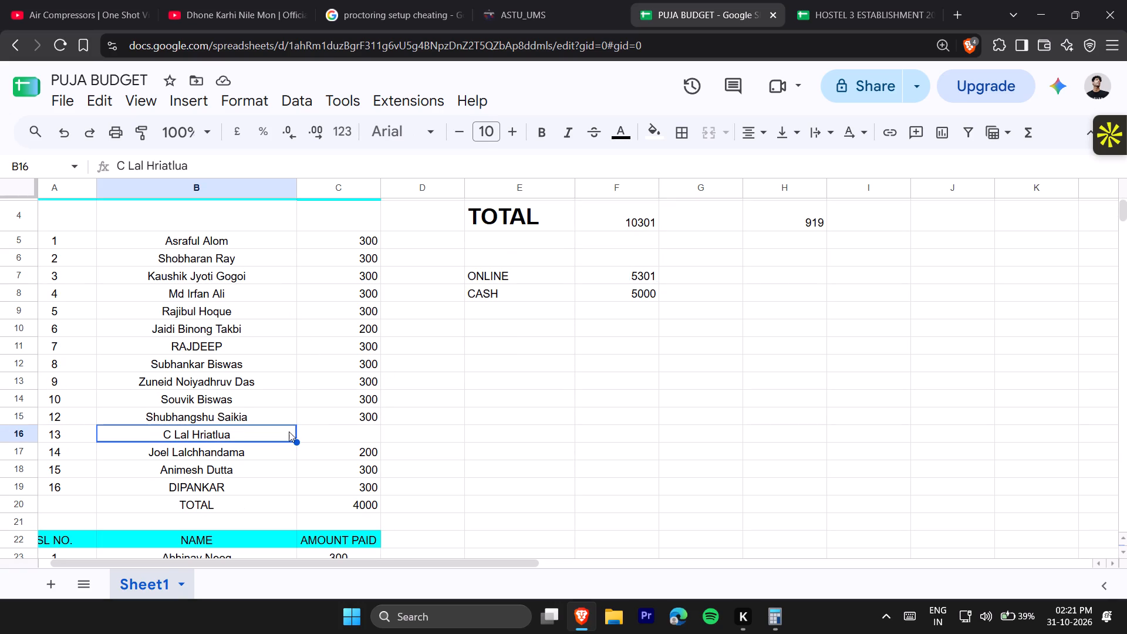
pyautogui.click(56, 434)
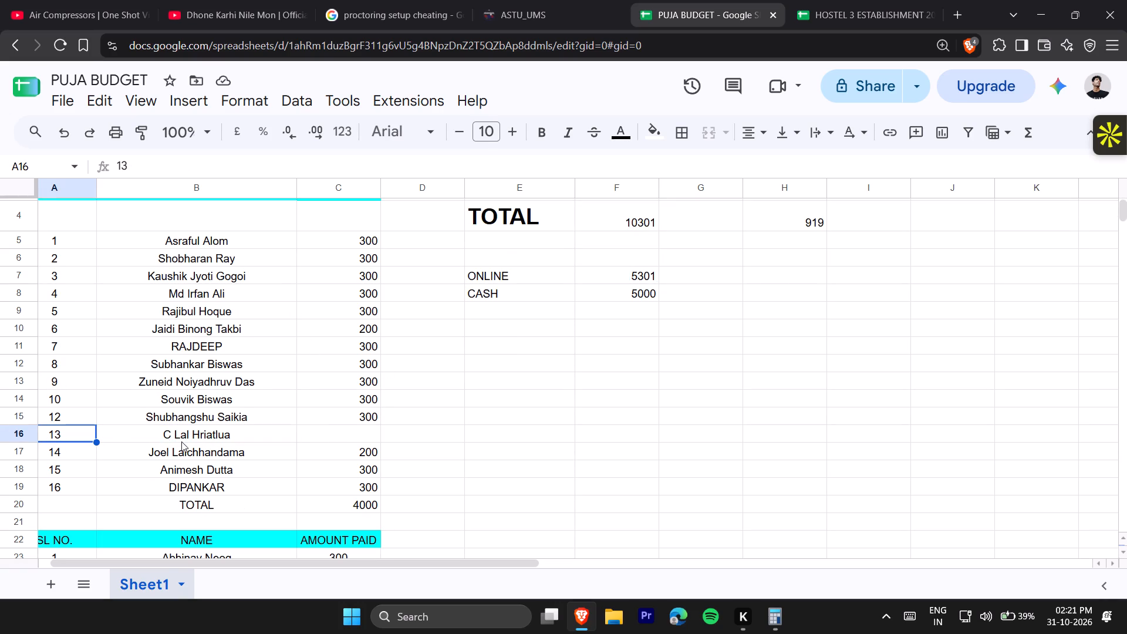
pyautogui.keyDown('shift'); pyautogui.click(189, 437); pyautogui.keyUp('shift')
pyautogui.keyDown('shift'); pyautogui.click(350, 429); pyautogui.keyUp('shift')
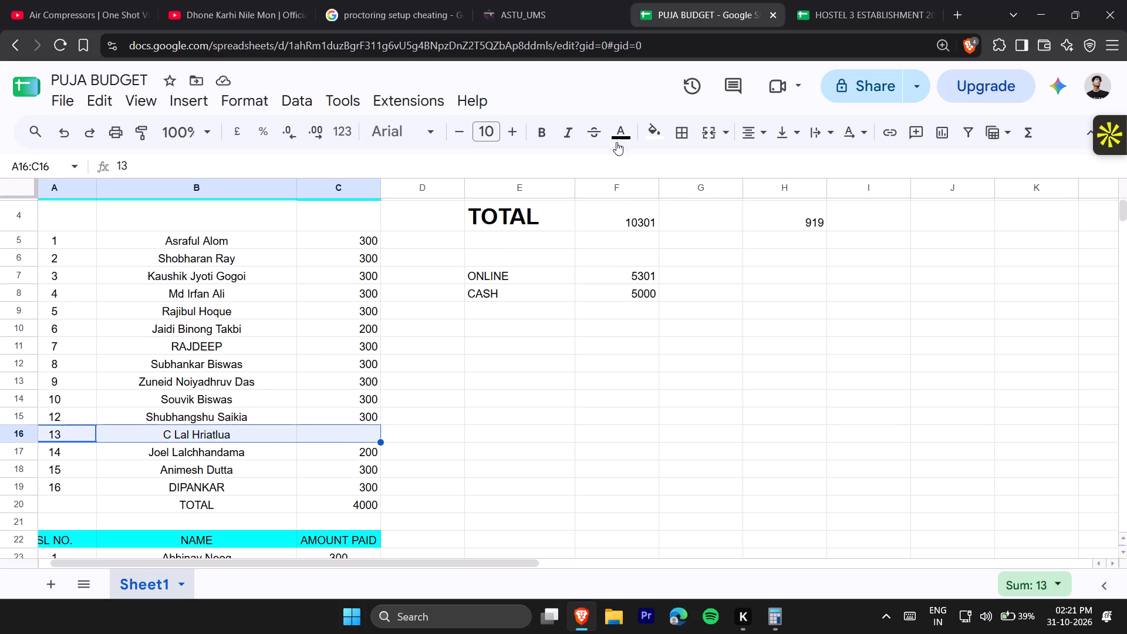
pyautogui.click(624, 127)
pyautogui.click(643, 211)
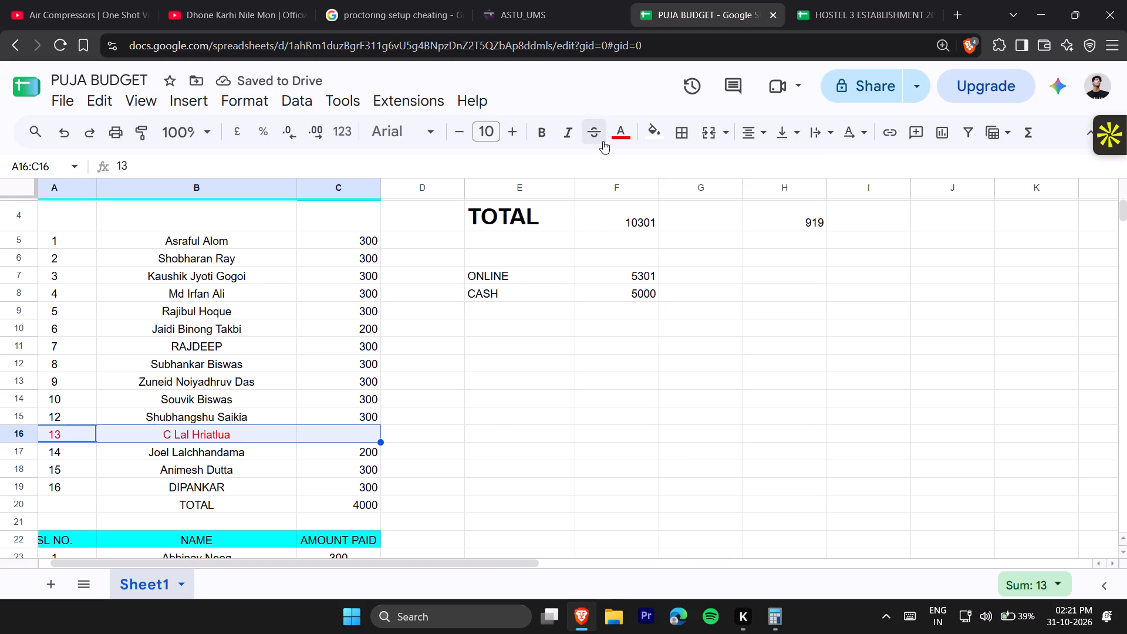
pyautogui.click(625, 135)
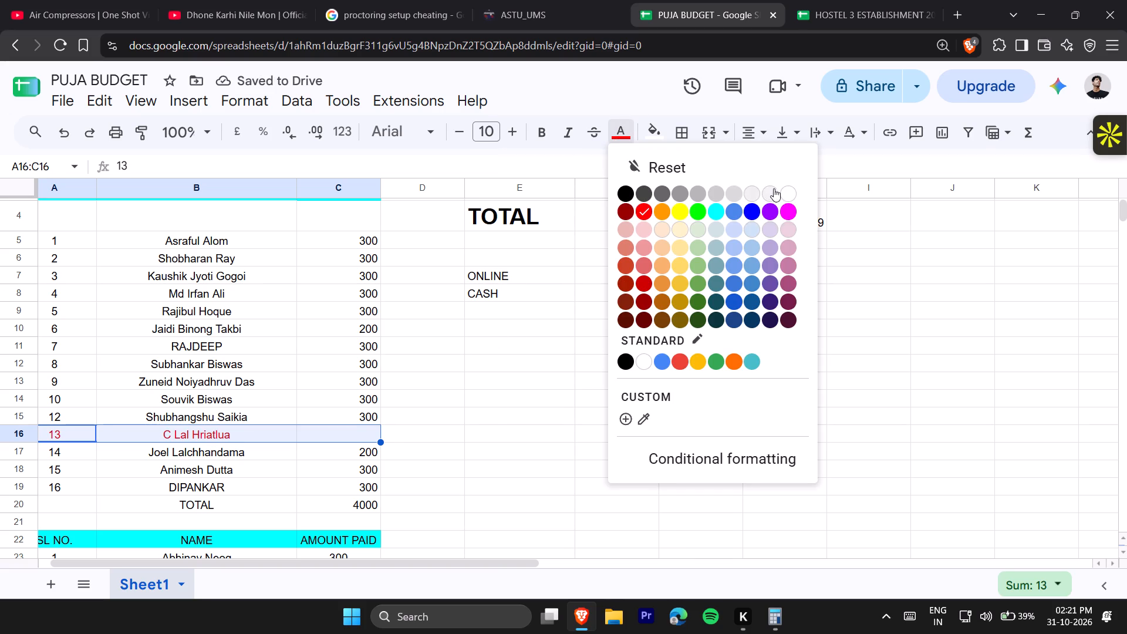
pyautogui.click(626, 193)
# Fill cells A16:C16 with a medium-light red background.
pyautogui.click(659, 133)
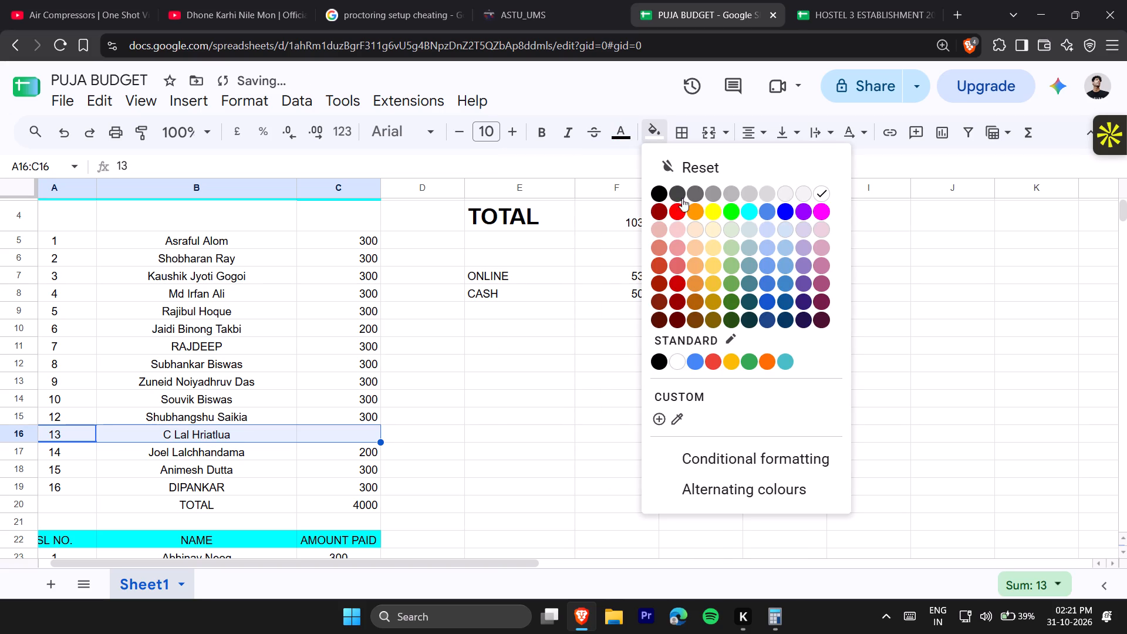
pyautogui.click(673, 263)
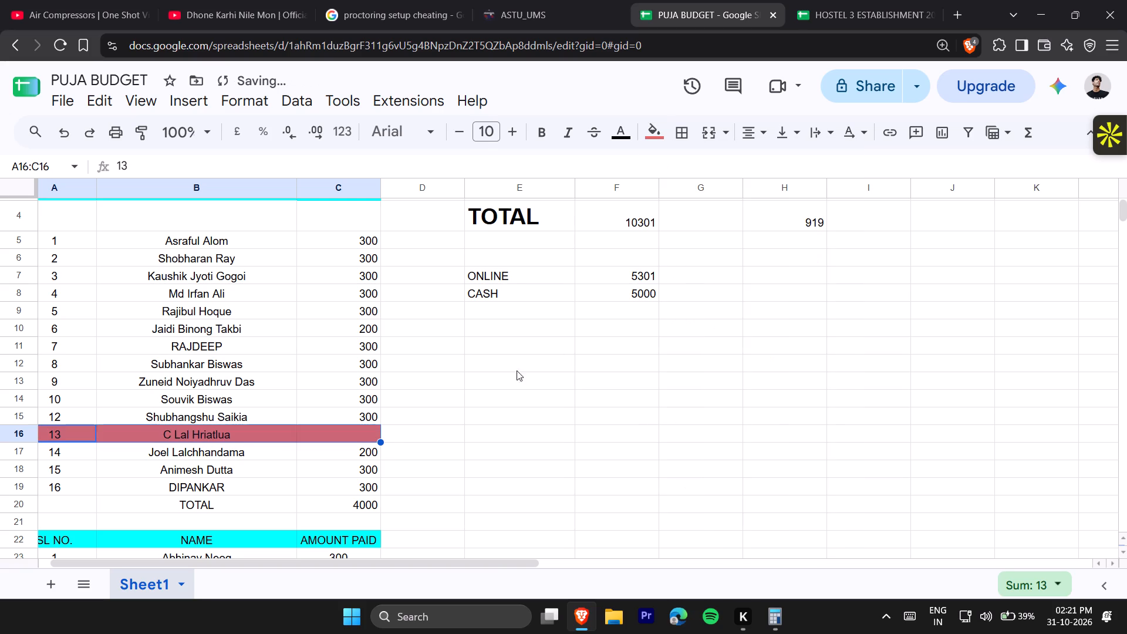
pyautogui.click(498, 389)
# Replace the green fill of row 28 with white.
pyautogui.scroll(4, 262, 368)
pyautogui.scroll(-3, 262, 368)
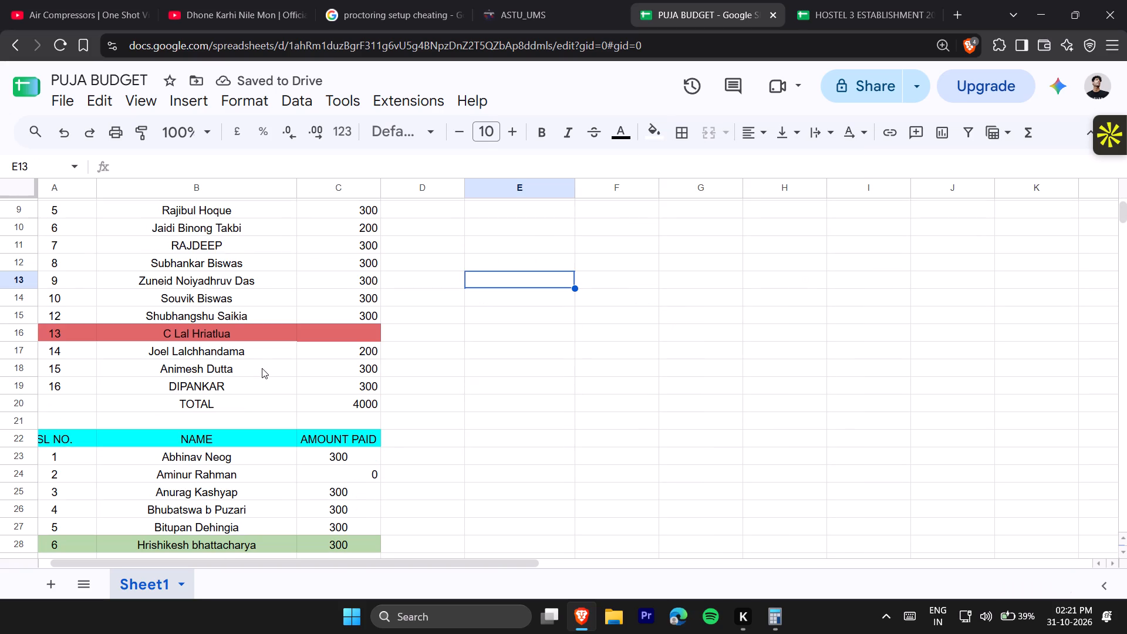
pyautogui.scroll(-3, 265, 376)
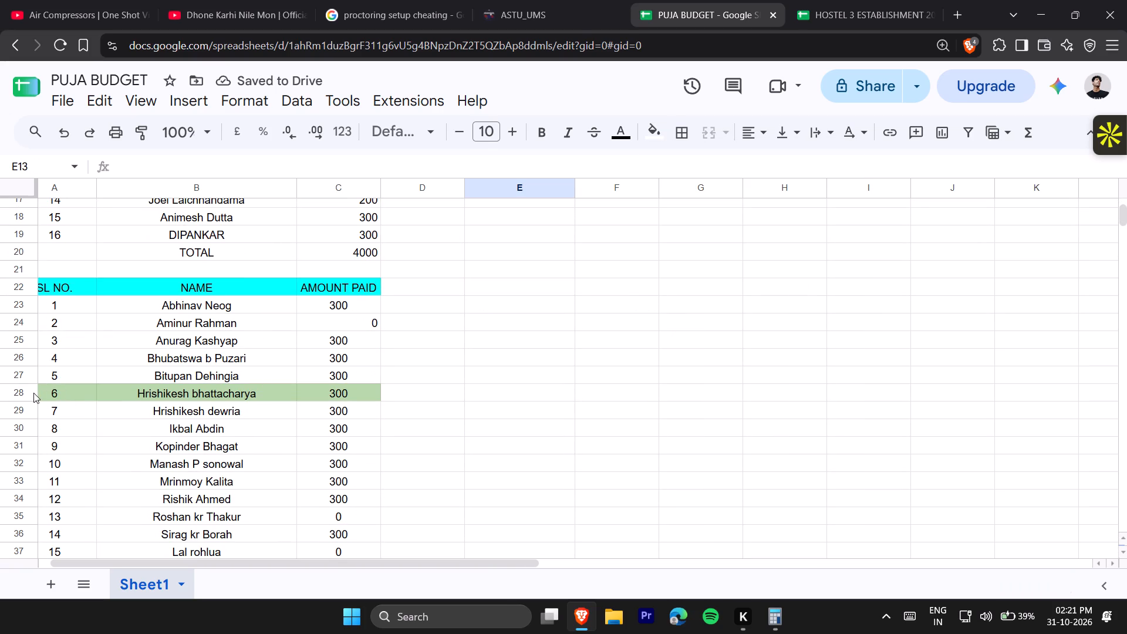
pyautogui.click(19, 397)
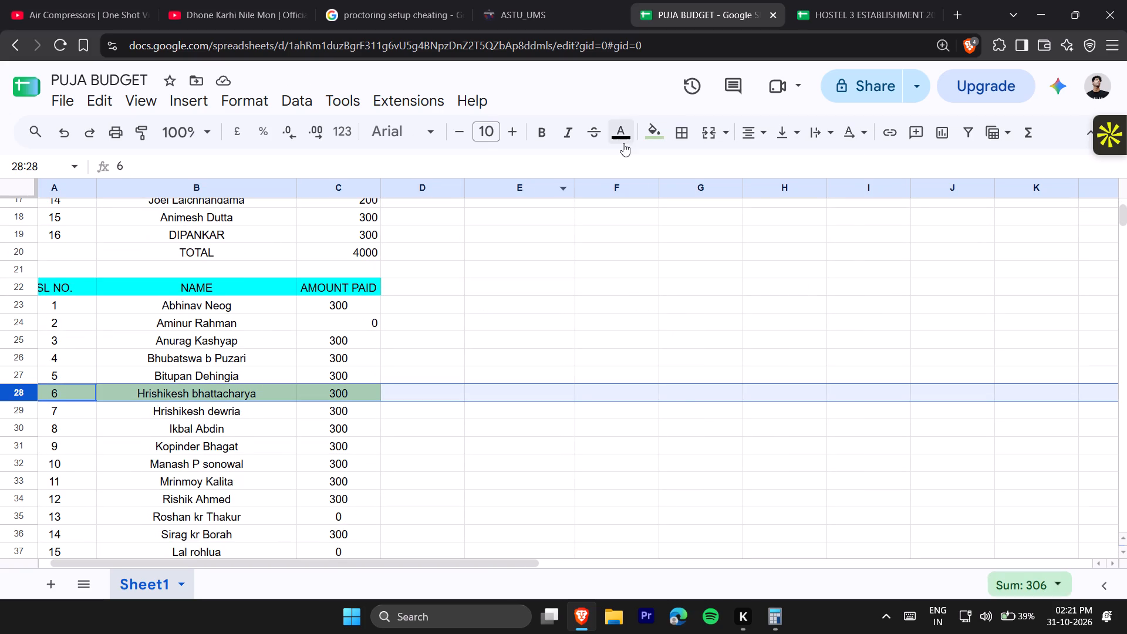
pyautogui.click(660, 124)
pyautogui.doubleClick(822, 194)
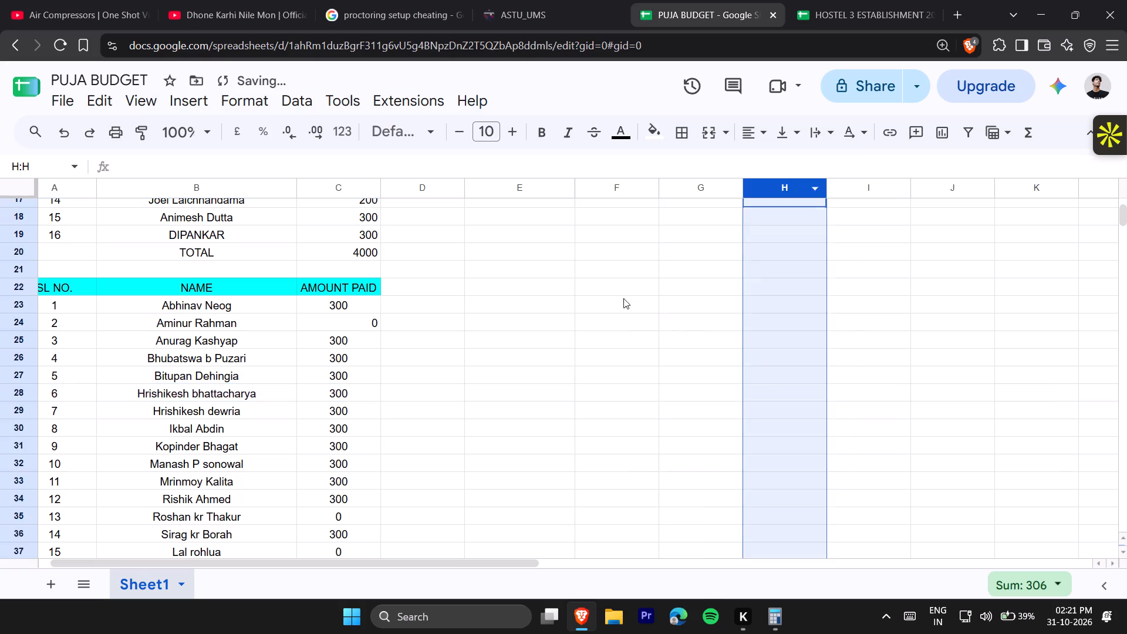
pyautogui.click(534, 344)
# Fill the zero-payment entries in rows 35, 37 and 38, columns A to C, with a pale red background.
pyautogui.scroll(-4, 505, 373)
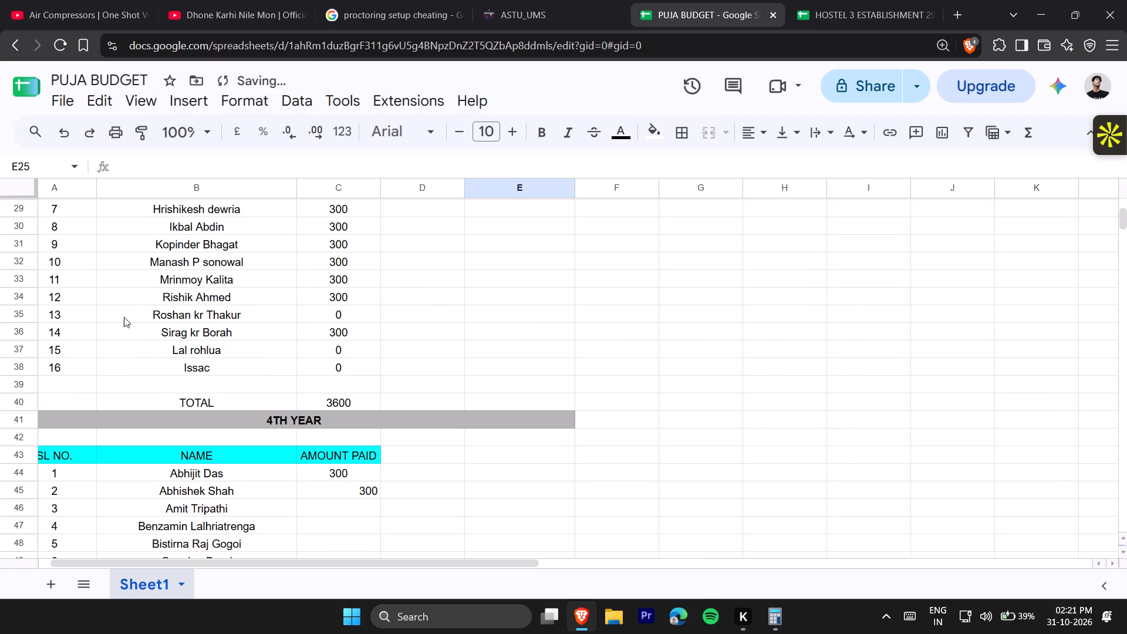
pyautogui.click(55, 315)
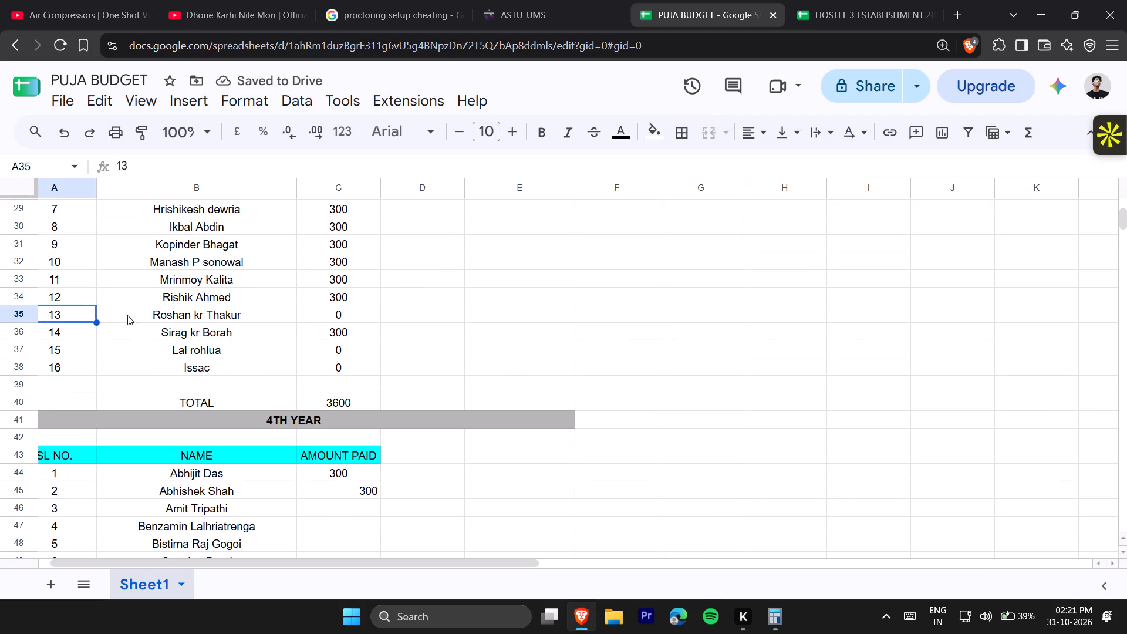
pyautogui.keyDown('shift'); pyautogui.click(142, 312); pyautogui.keyUp('shift')
pyautogui.keyDown('shift'); pyautogui.click(324, 311); pyautogui.keyUp('shift')
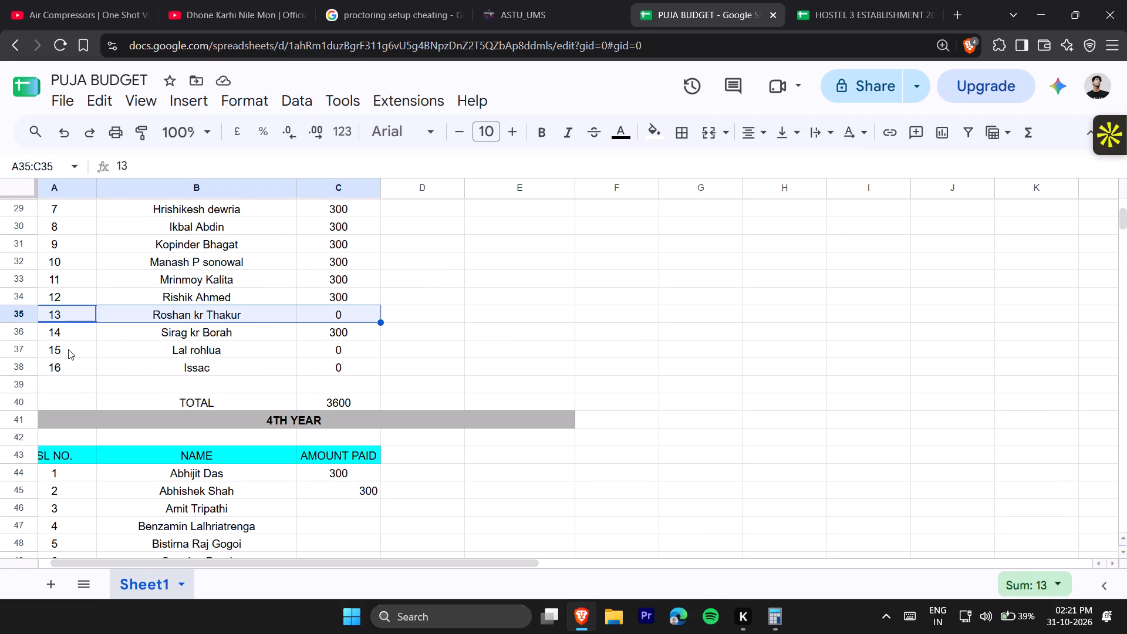
pyautogui.keyDown('shift'); pyautogui.click(68, 349); pyautogui.keyUp('shift')
pyautogui.keyDown('shift'); pyautogui.click(152, 349); pyautogui.keyUp('shift')
pyautogui.click(329, 347)
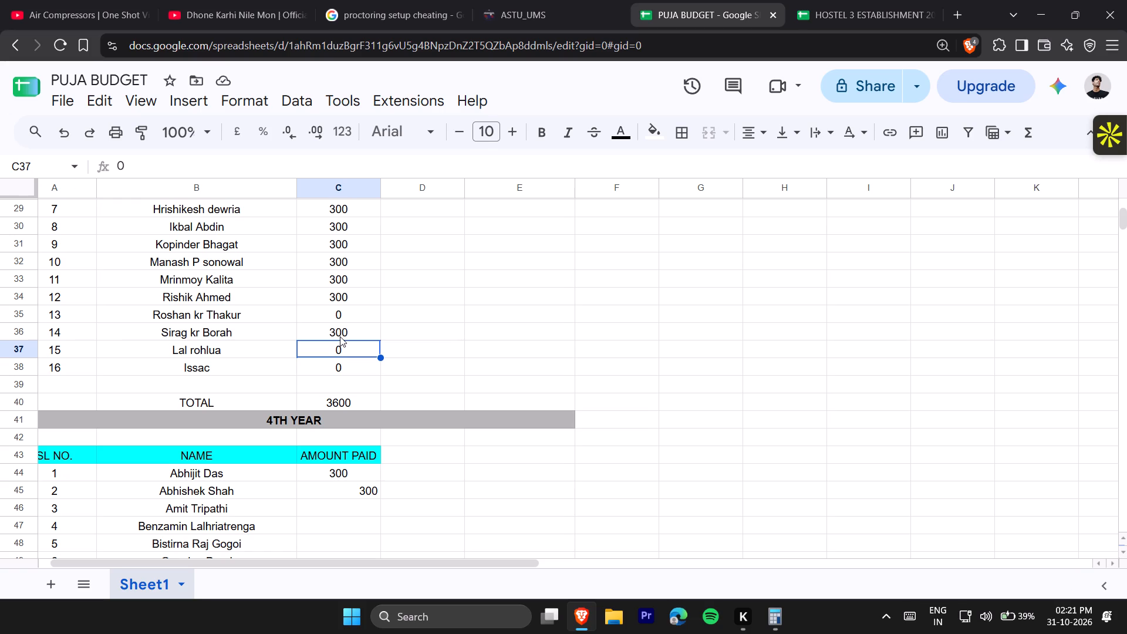
pyautogui.keyDown('ctrl'); pyautogui.click(338, 313); pyautogui.keyUp('ctrl')
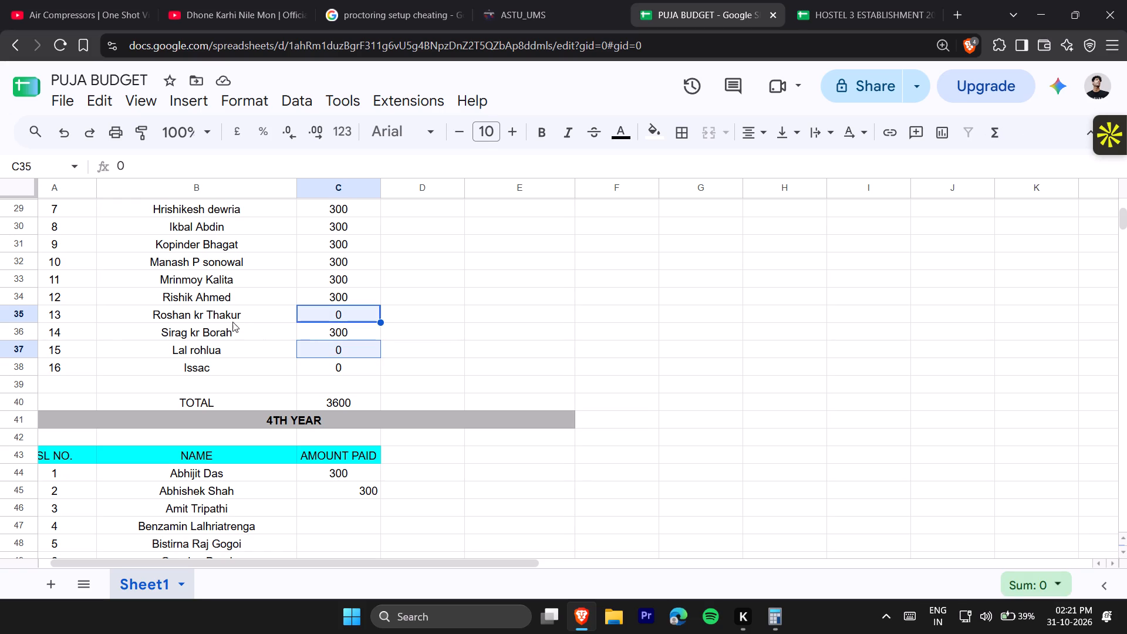
pyautogui.keyDown('ctrl'); pyautogui.click(218, 313); pyautogui.keyUp('ctrl')
pyautogui.keyDown('ctrl'); pyautogui.click(58, 311); pyautogui.keyUp('ctrl')
pyautogui.keyDown('ctrl'); pyautogui.click(65, 350); pyautogui.keyUp('ctrl')
pyautogui.keyDown('ctrl'); pyautogui.click(147, 350); pyautogui.keyUp('ctrl')
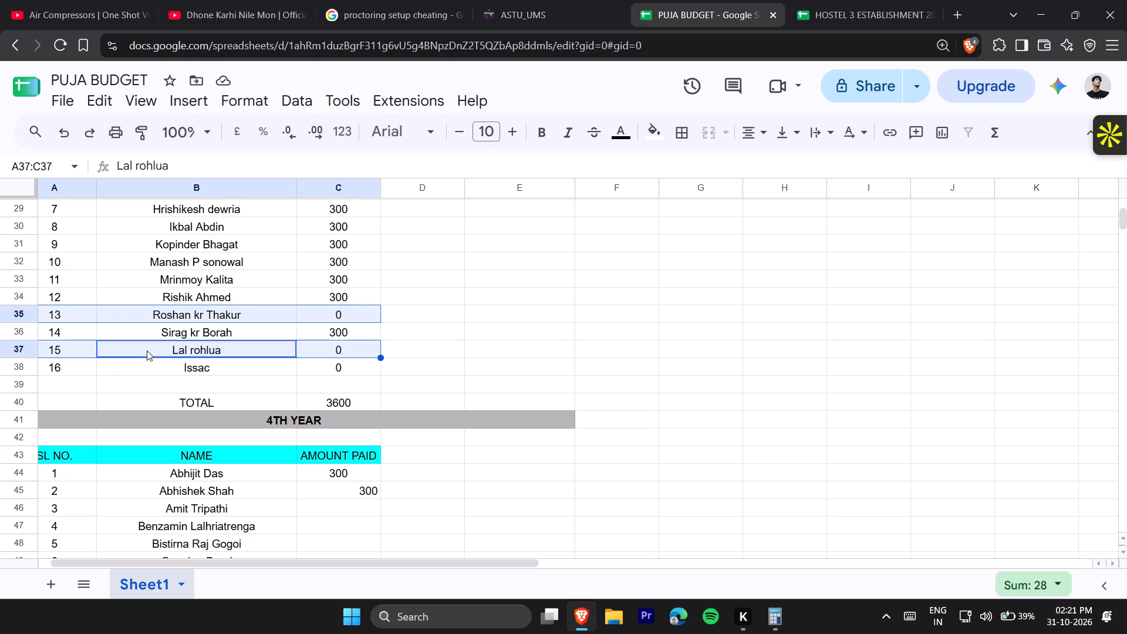
pyautogui.keyDown('ctrl'); pyautogui.click(57, 367); pyautogui.keyUp('ctrl')
pyautogui.keyDown('ctrl'); pyautogui.click(124, 367); pyautogui.keyUp('ctrl')
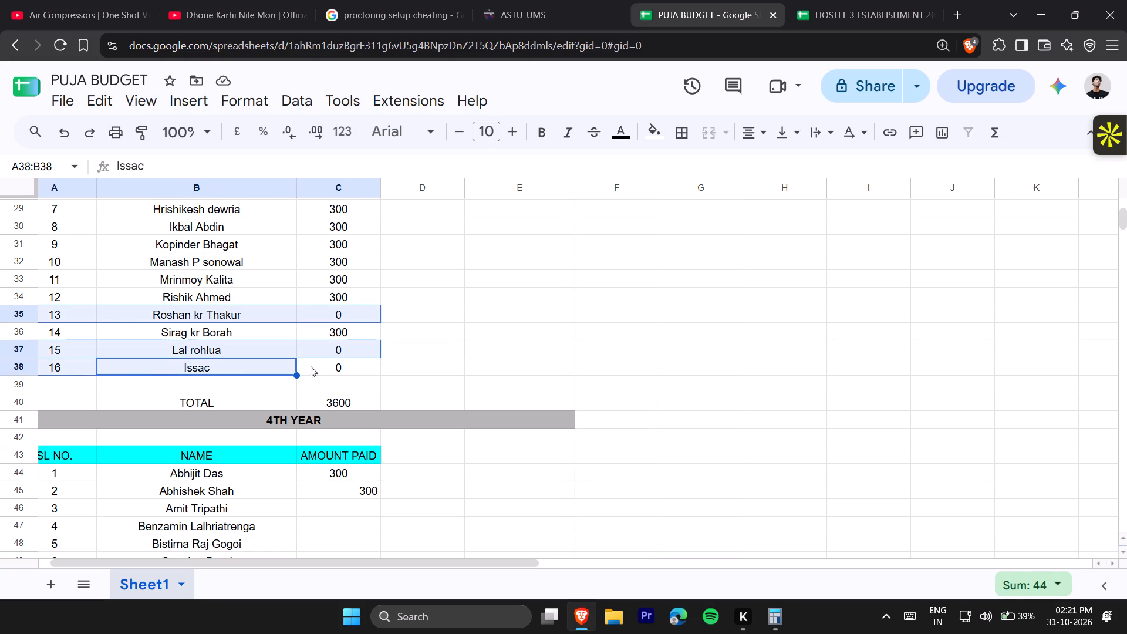
pyautogui.keyDown('ctrl'); pyautogui.click(319, 369); pyautogui.keyUp('ctrl')
pyautogui.click(663, 143)
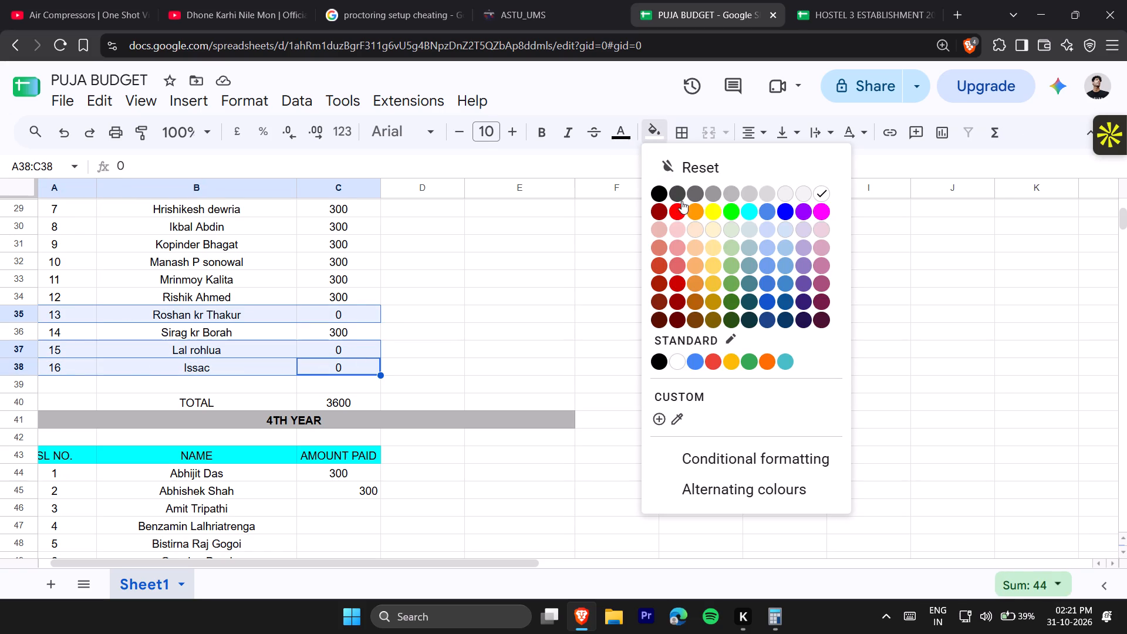
pyautogui.click(679, 248)
pyautogui.click(537, 348)
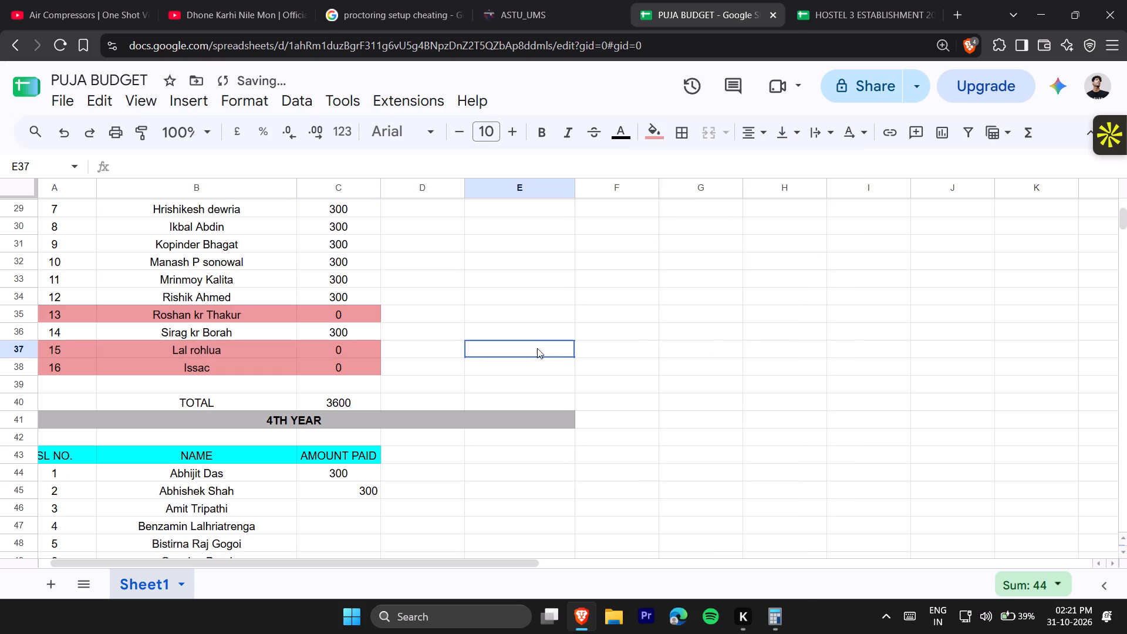
# Centre-align the 4TH YEAR payment amounts across cells C44:D57.
pyautogui.scroll(7, 437, 366)
pyautogui.scroll(-5, 437, 366)
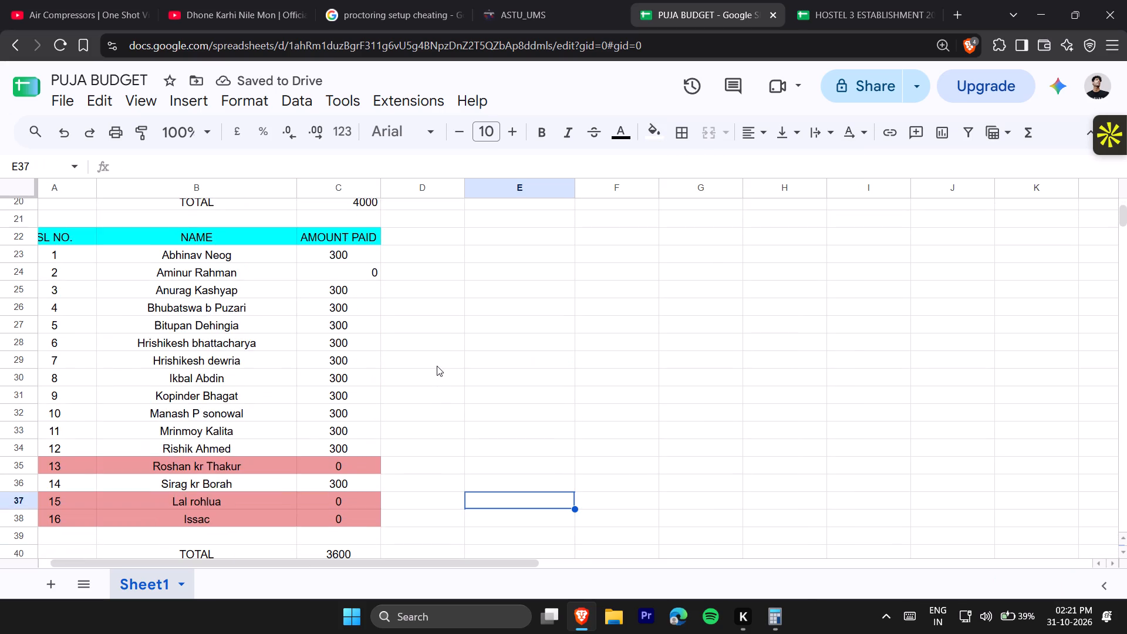
pyautogui.scroll(-7, 437, 366)
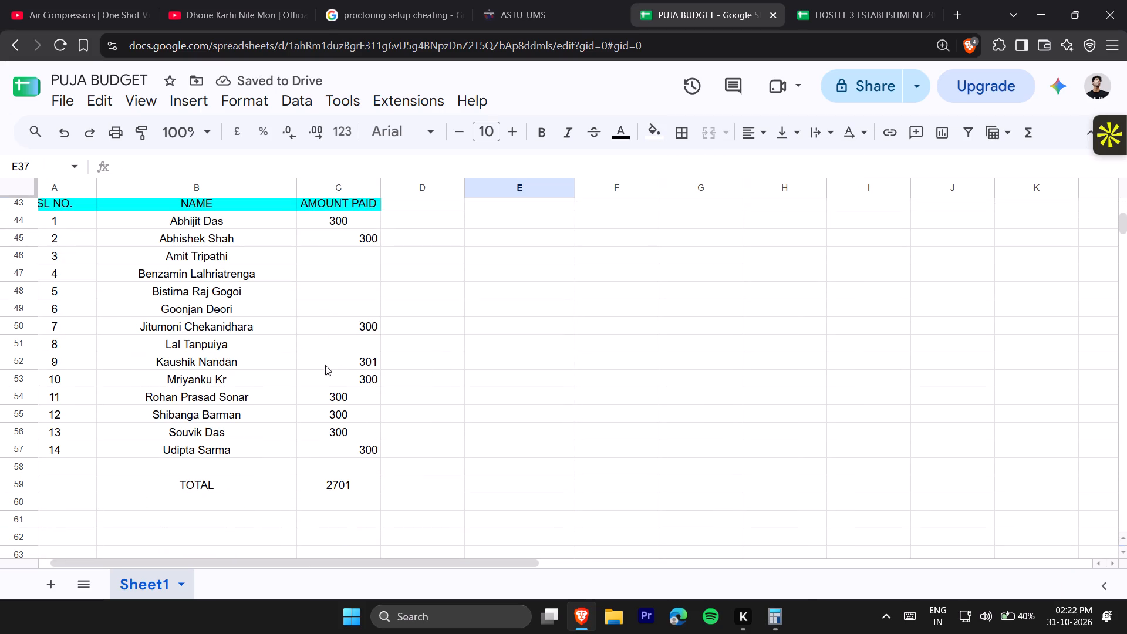
pyautogui.moveTo(404, 449); pyautogui.dragTo(352, 225)
pyautogui.click(759, 138)
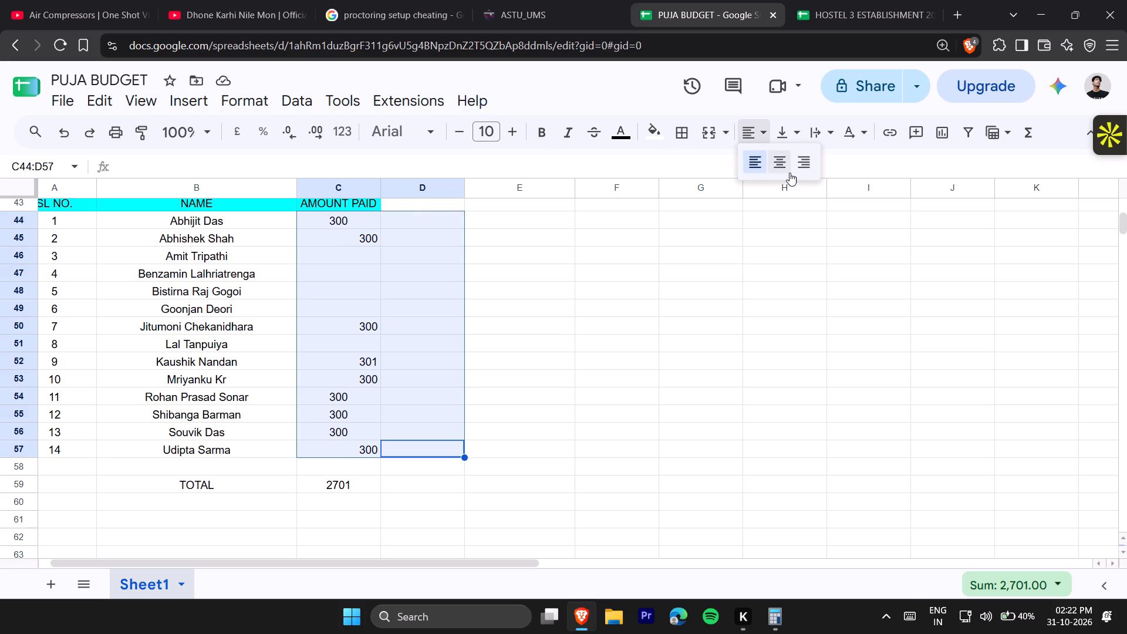
pyautogui.click(790, 164)
pyautogui.click(680, 310)
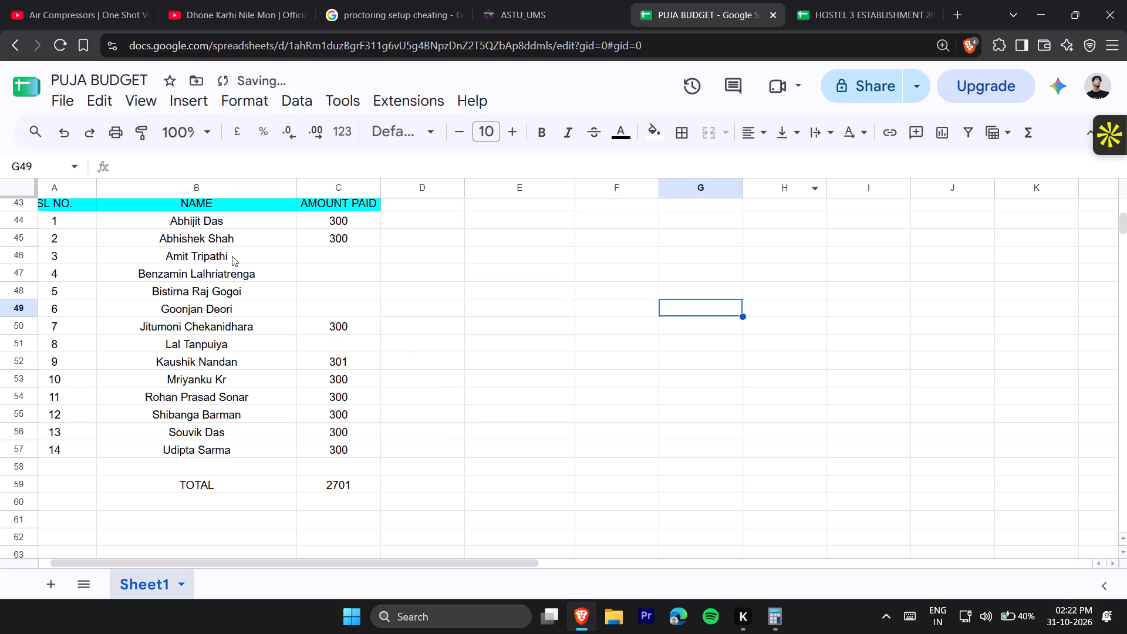
# Enter 0 as the amount paid in cell C16, on the red-filled row of the first list.
pyautogui.scroll(6, 391, 309)
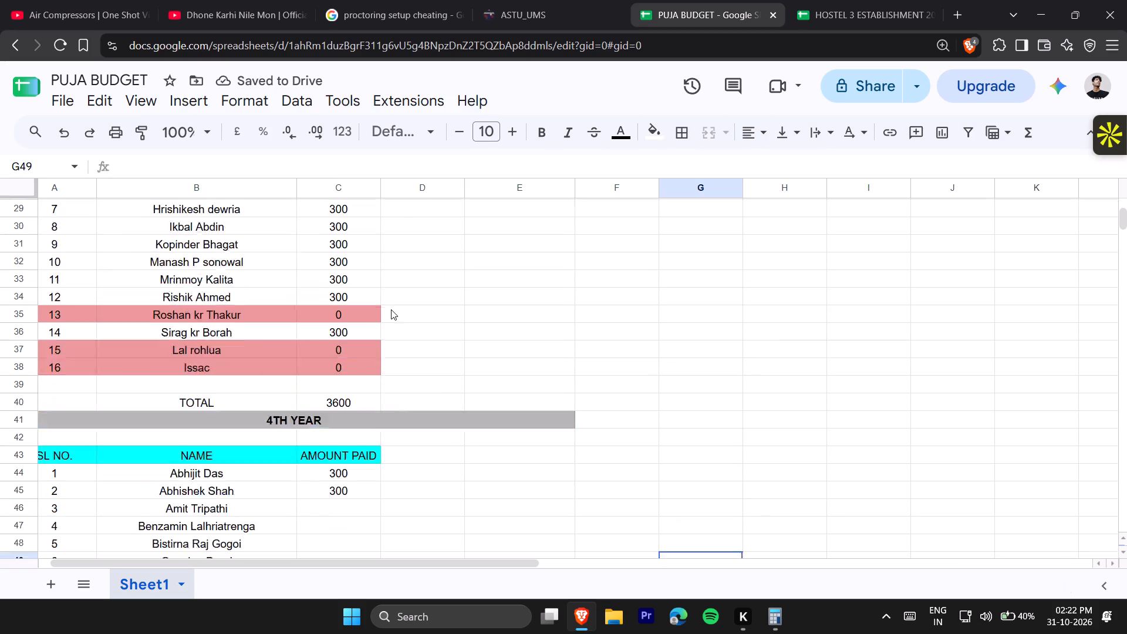
pyautogui.scroll(10, 391, 309)
pyautogui.scroll(-3, 391, 309)
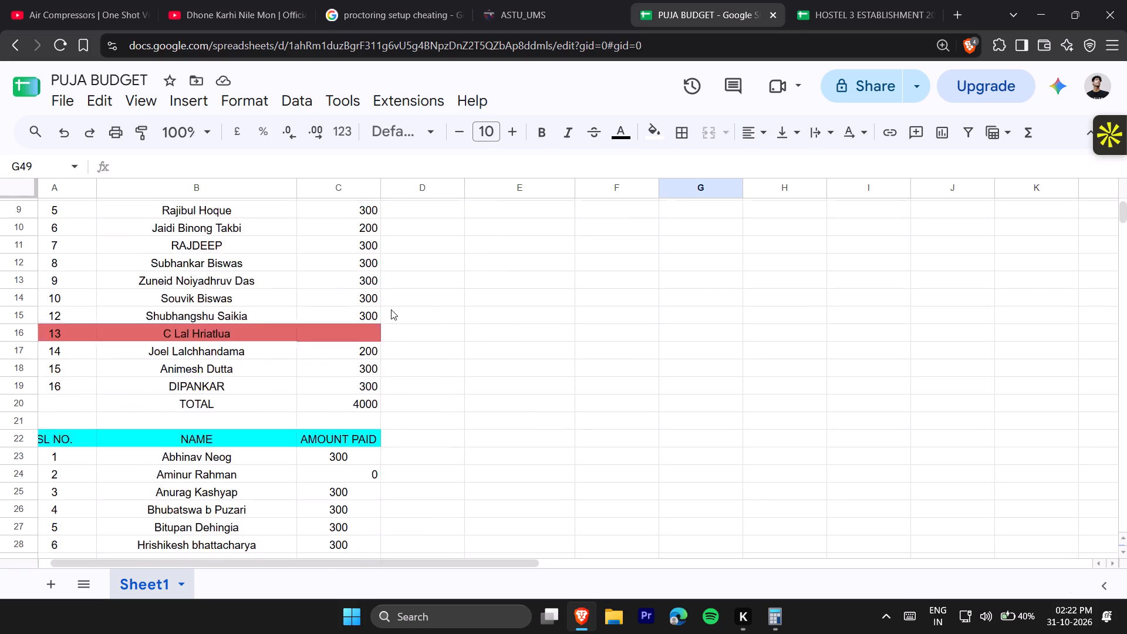
pyautogui.scroll(-1, 391, 309)
pyautogui.doubleClick(369, 279)
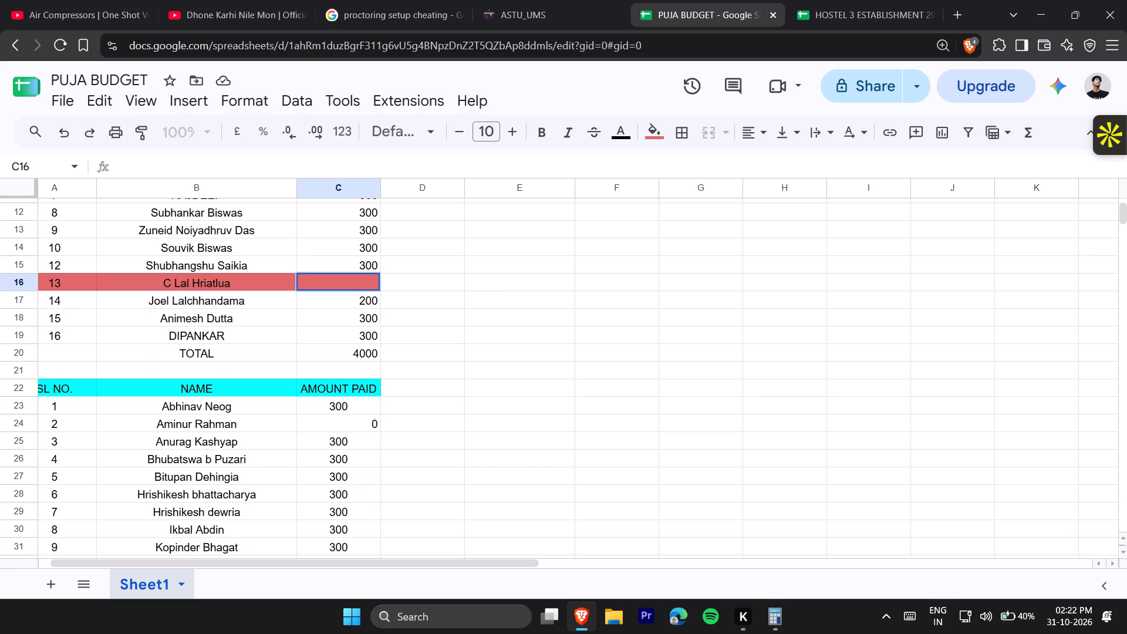
pyautogui.press('0')
pyautogui.press('Return')
pyautogui.click(522, 305)
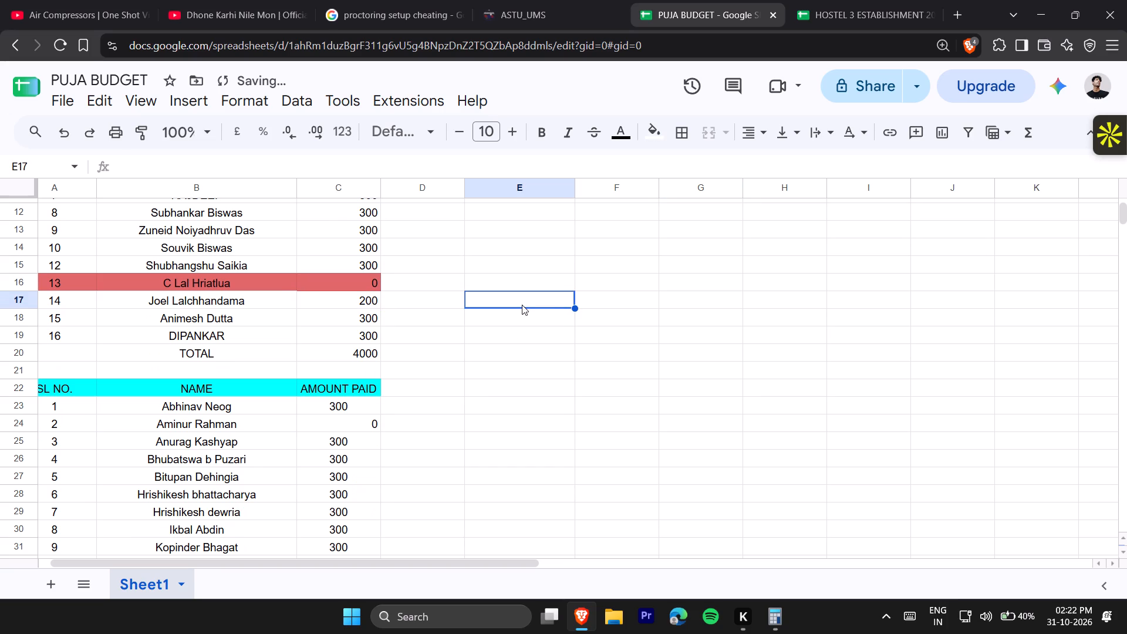
pyautogui.scroll(1, 390, 360)
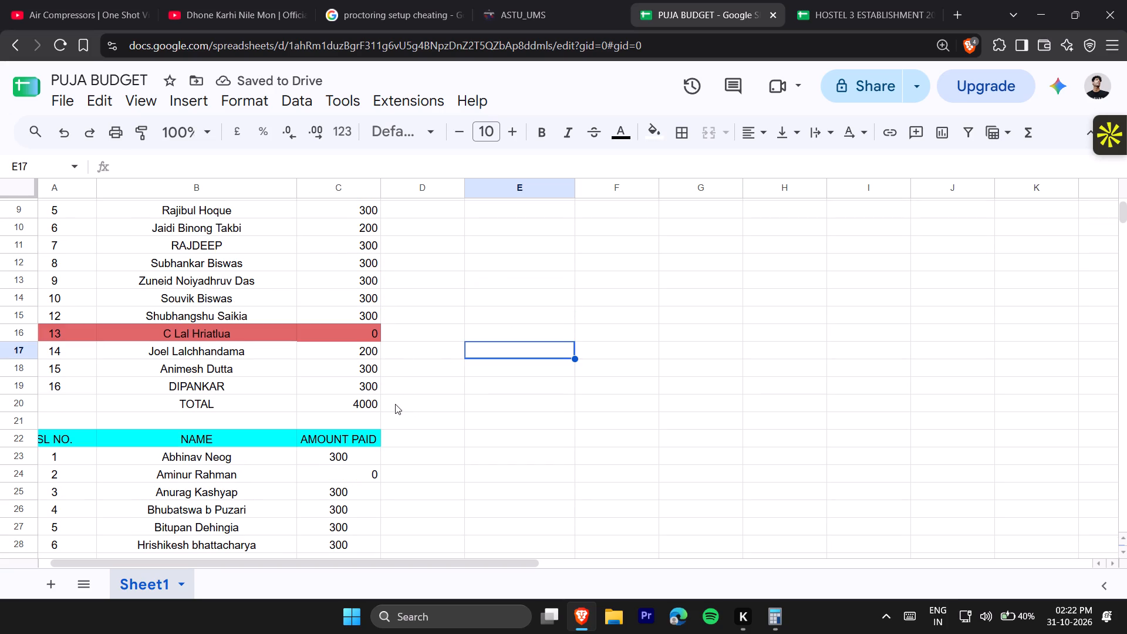
# Centre-align the first payment list, including its TOTAL row, across cells A5:C20.
pyautogui.click(359, 402)
pyautogui.hotkey('shift', 'Left')
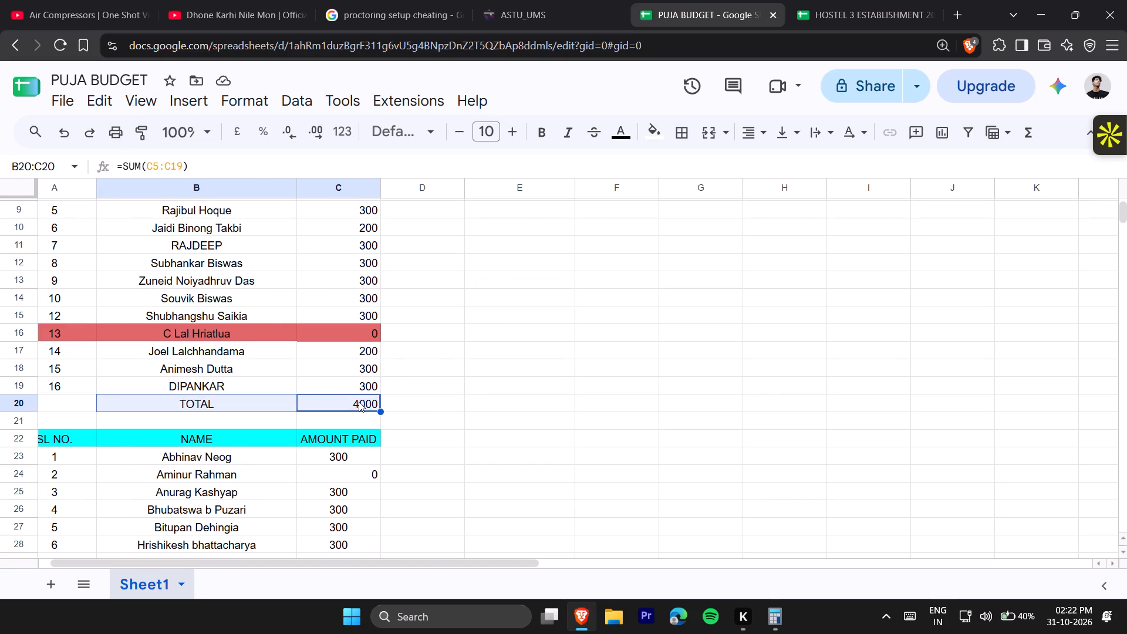
pyautogui.hotkey('shift', 'Up')
pyautogui.hotkey('shift', 'Up')
pyautogui.hotkey('shift', 'Left')
pyautogui.hotkey('shift', 'Up')
pyautogui.hotkey('shift', 'Up')
pyautogui.hotkey('shift', 'Up')
pyautogui.hotkey('shift', 'Up')
pyautogui.hotkey('shift', 'Up')
pyautogui.hotkey('shift', 'Up')
pyautogui.hotkey('shift', 'Up')
pyautogui.hotkey('shift', 'Up')
pyautogui.hotkey('shift', 'Up')
pyautogui.hotkey('shift', 'Up')
pyautogui.hotkey('shift', 'Up')
pyautogui.hotkey('shift', 'Up')
pyautogui.hotkey('shift', 'Up')
pyautogui.hotkey('shift', 'Up')
pyautogui.hotkey('shift', 'Up')
pyautogui.hotkey('shift', 'Up')
pyautogui.hotkey('shift', 'Up')
pyautogui.hotkey('shift', 'Up')
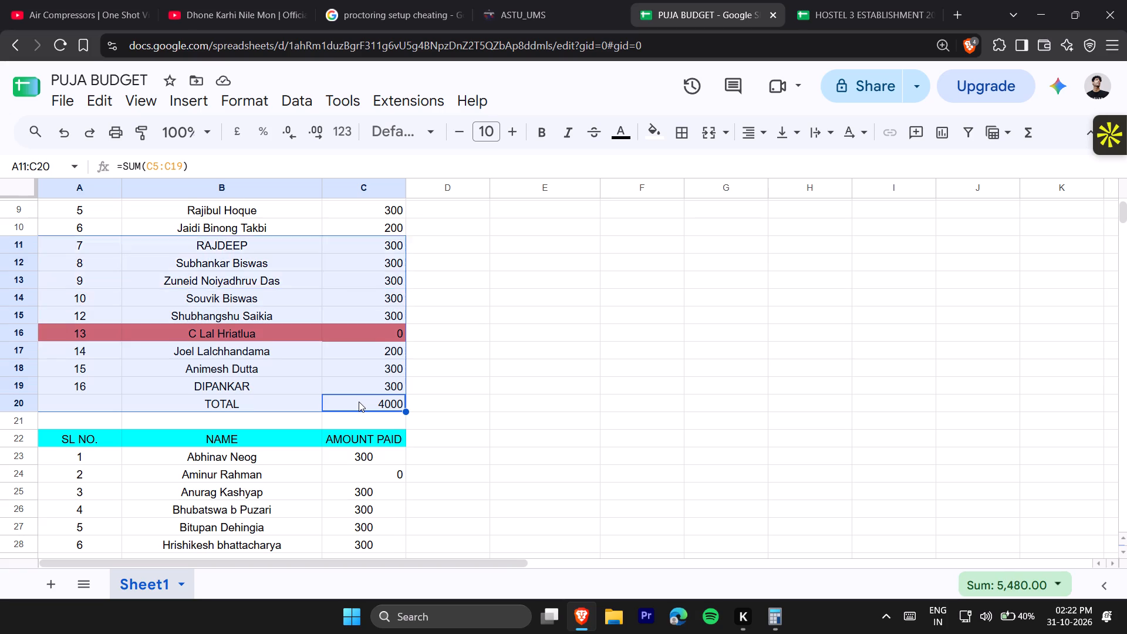
pyautogui.hotkey('shift', 'Down')
pyautogui.hotkey('shift', 'Down')
pyautogui.hotkey('shift', 'Down')
pyautogui.hotkey('shift', 'Down')
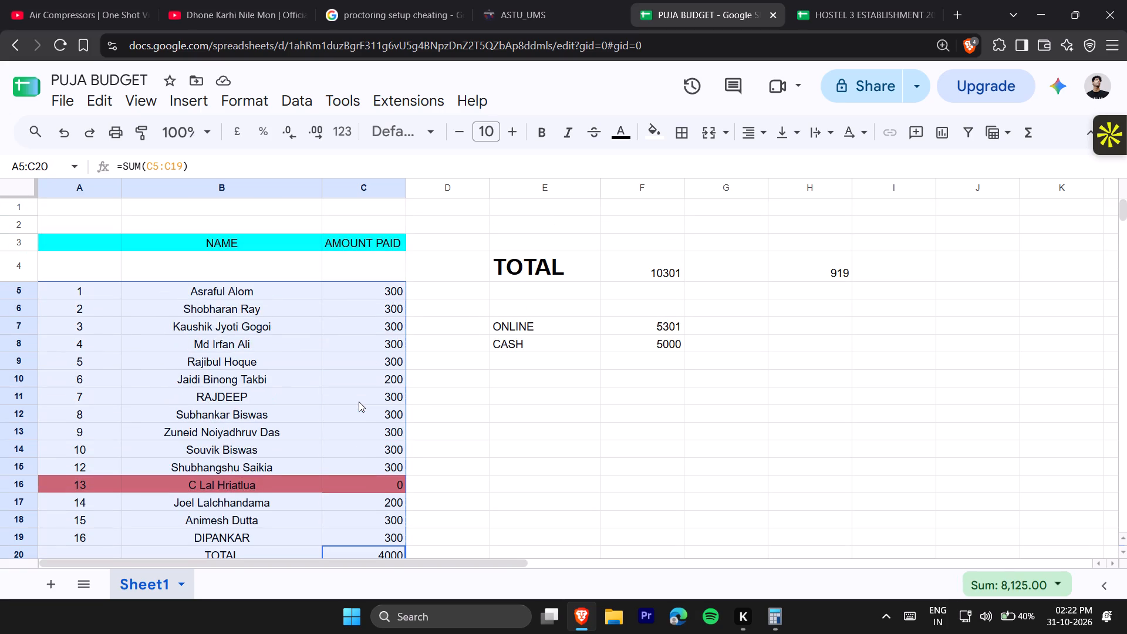
pyautogui.click(766, 128)
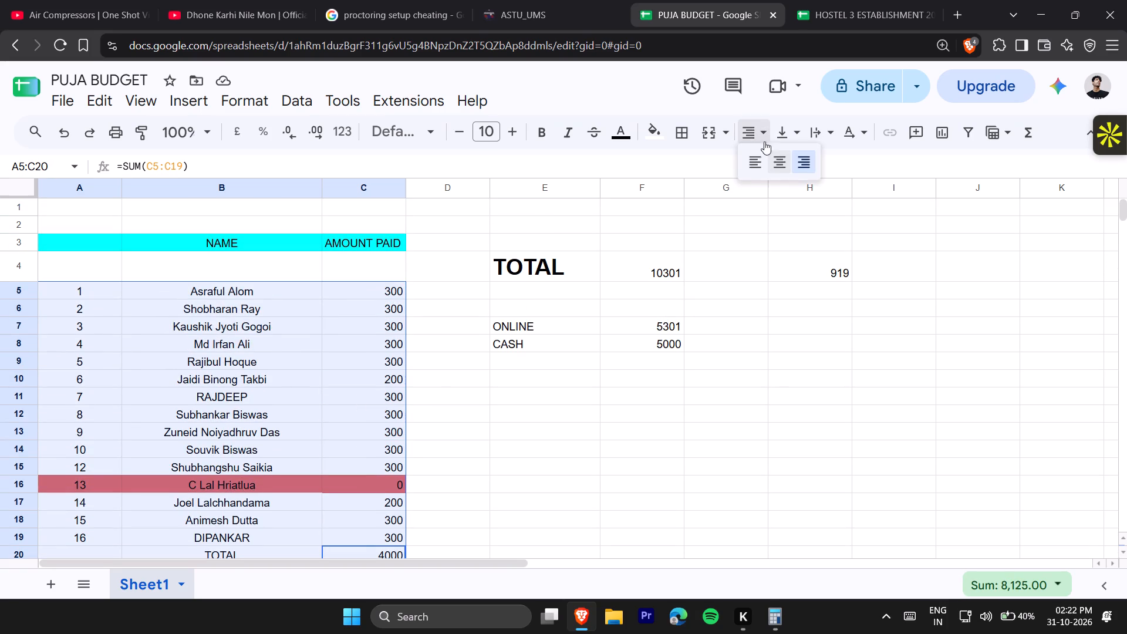
pyautogui.click(774, 156)
pyautogui.click(448, 408)
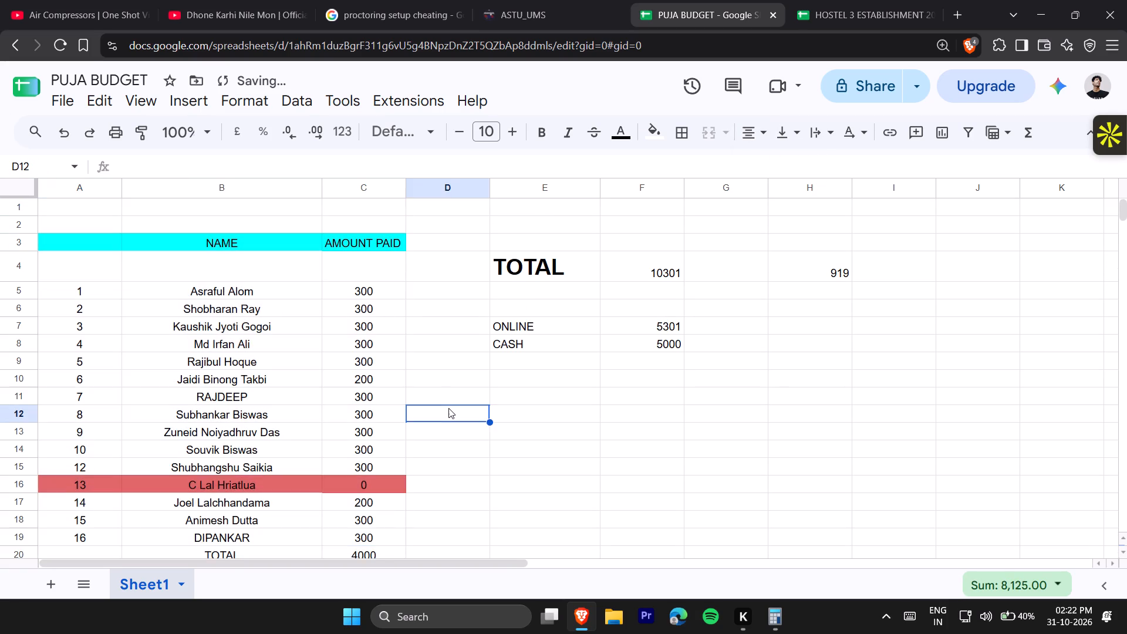
# Centre-align the second payment list, the one above the 4TH YEAR section, across cells A23:C39.
pyautogui.scroll(-4, 448, 408)
pyautogui.scroll(-12, 361, 413)
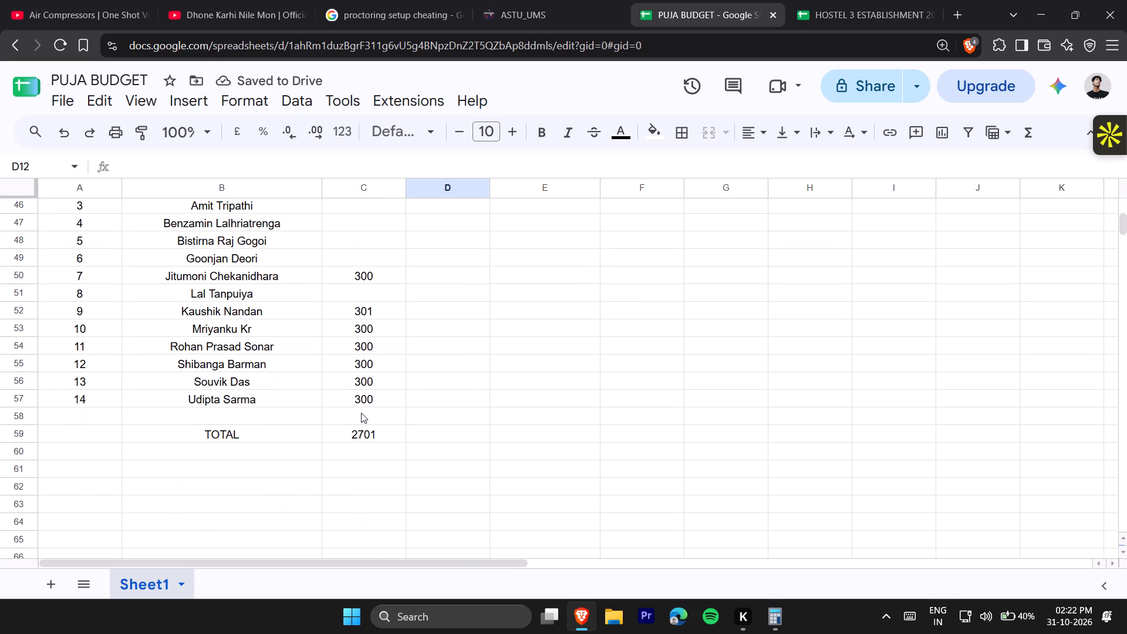
pyautogui.scroll(3, 382, 430)
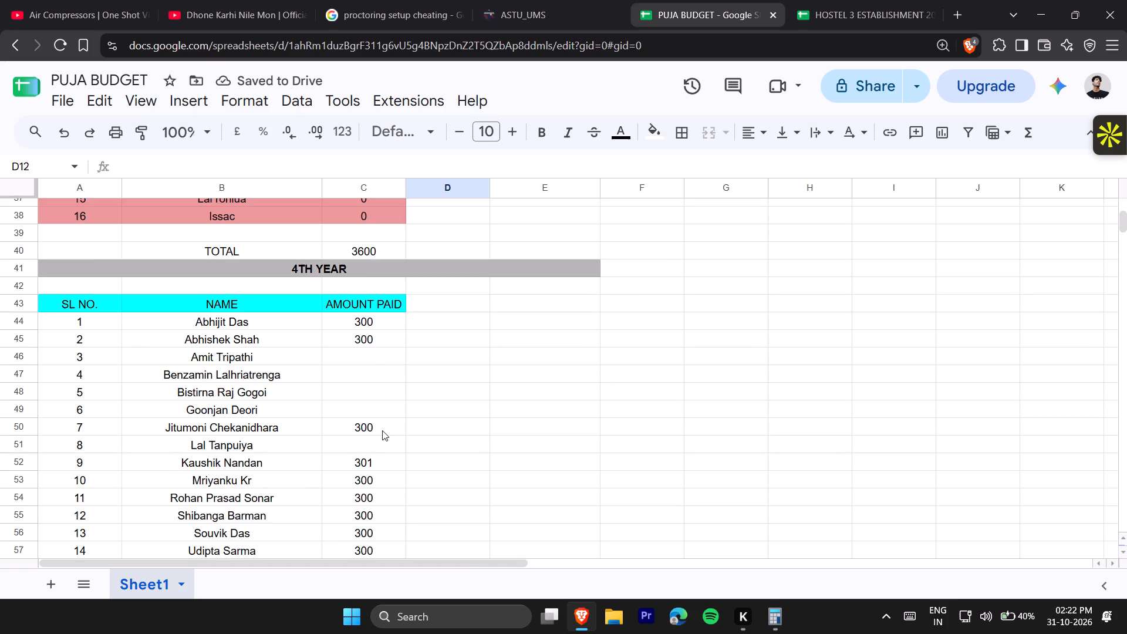
pyautogui.scroll(11, 382, 430)
pyautogui.scroll(-3, 468, 457)
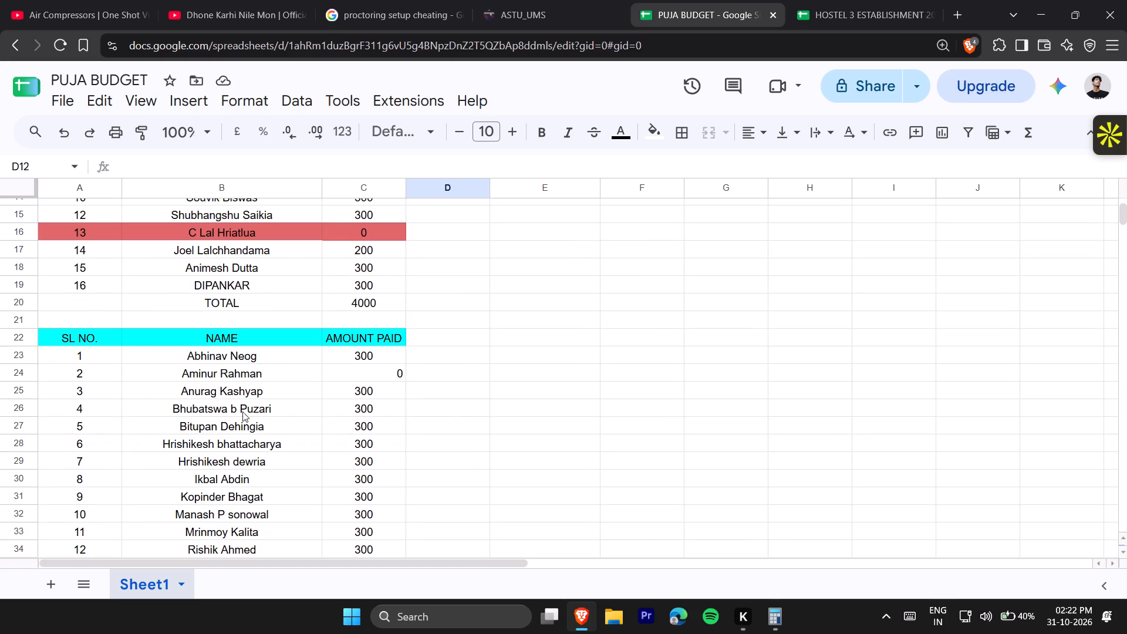
pyautogui.click(94, 358)
pyautogui.hotkey('shift', 'Right')
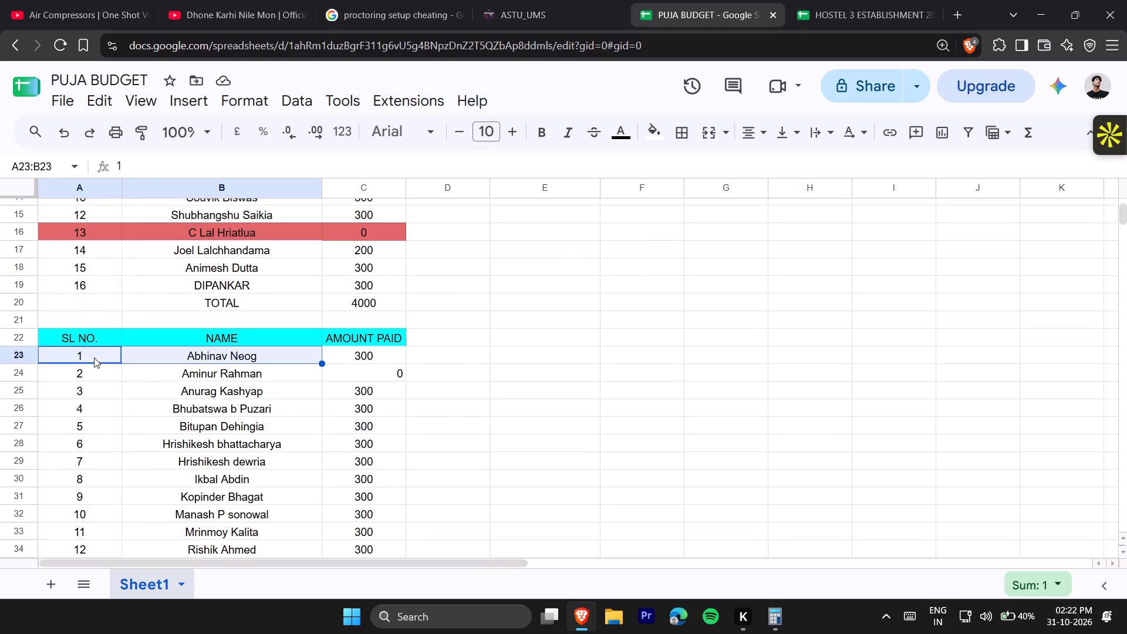
pyautogui.hotkey('shift', 'Right')
pyautogui.hotkey('shift', 'Down')
pyautogui.hotkey('shift', 'Down')
pyautogui.hotkey('shift', 'Down')
pyautogui.hotkey('shift', 'Down')
pyautogui.hotkey('shift', 'Down')
pyautogui.hotkey('shift', 'Down')
pyautogui.hotkey('shift', 'Down')
pyautogui.hotkey('shift', 'Down')
pyautogui.hotkey('shift', 'Down')
pyautogui.hotkey('shift', 'Down')
pyautogui.hotkey('shift', 'Down')
pyautogui.hotkey('shift', 'Down')
pyautogui.hotkey('shift', 'Down')
pyautogui.hotkey('shift', 'Down')
pyautogui.hotkey('shift', 'Down')
pyautogui.hotkey('shift', 'Down')
pyautogui.hotkey('shift', 'Down')
pyautogui.hotkey('shift', 'Down')
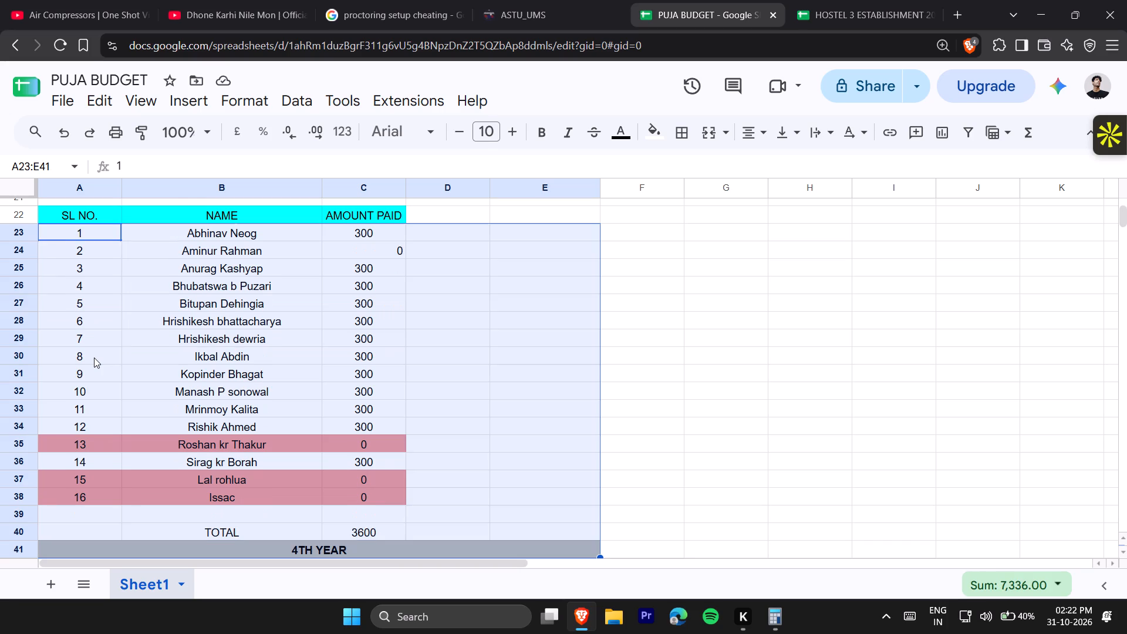
pyautogui.hotkey('shift', 'Left')
pyautogui.hotkey('shift', 'Left')
pyautogui.hotkey('shift', 'Left')
pyautogui.hotkey('shift', 'Up')
pyautogui.hotkey('shift', 'Up')
pyautogui.hotkey('shift', 'Left')
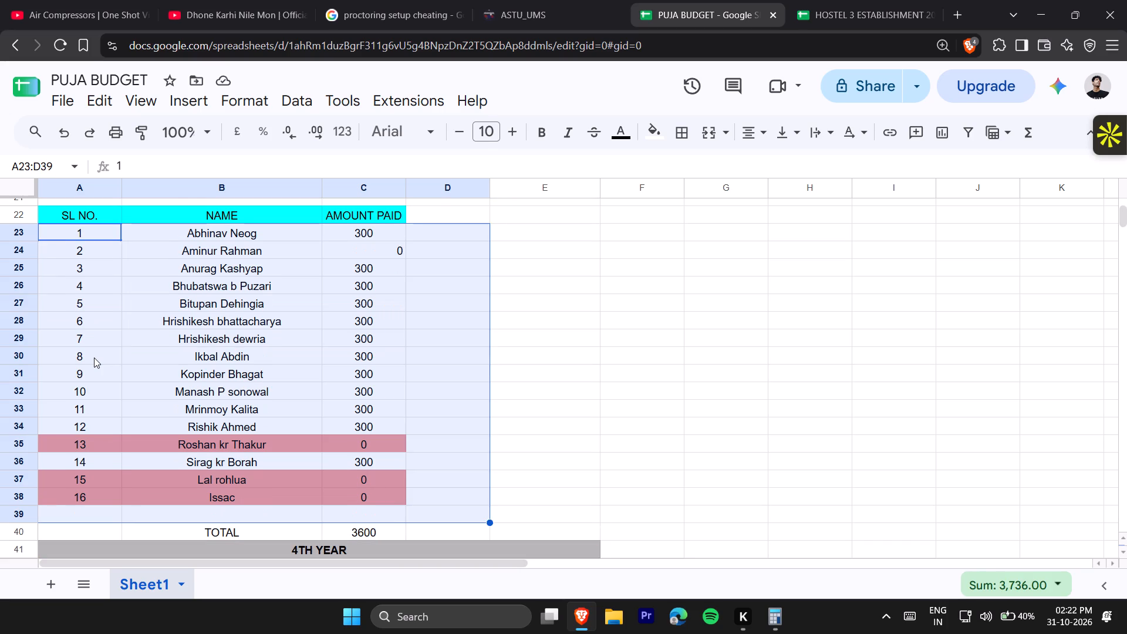
pyautogui.hotkey('shift', 'Left')
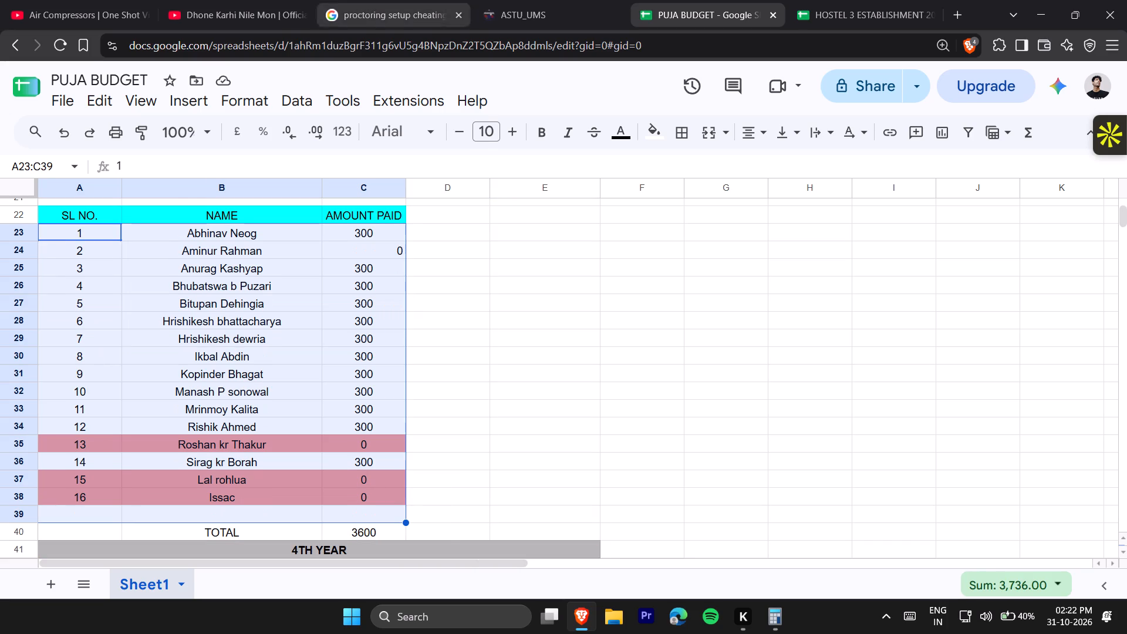
pyautogui.click(758, 133)
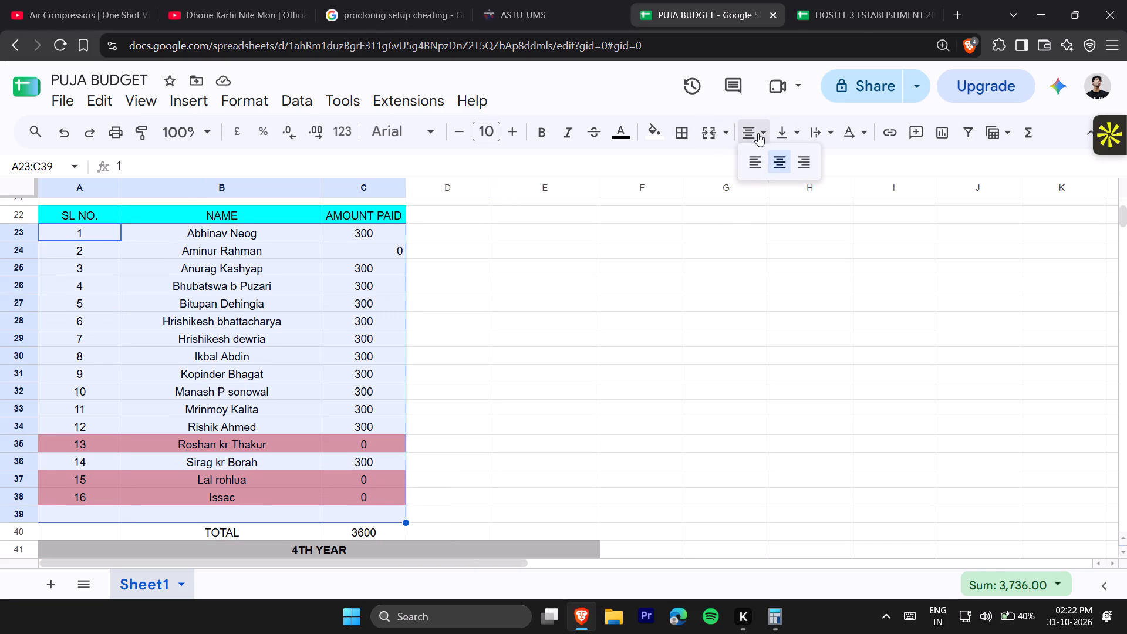
pyautogui.click(779, 161)
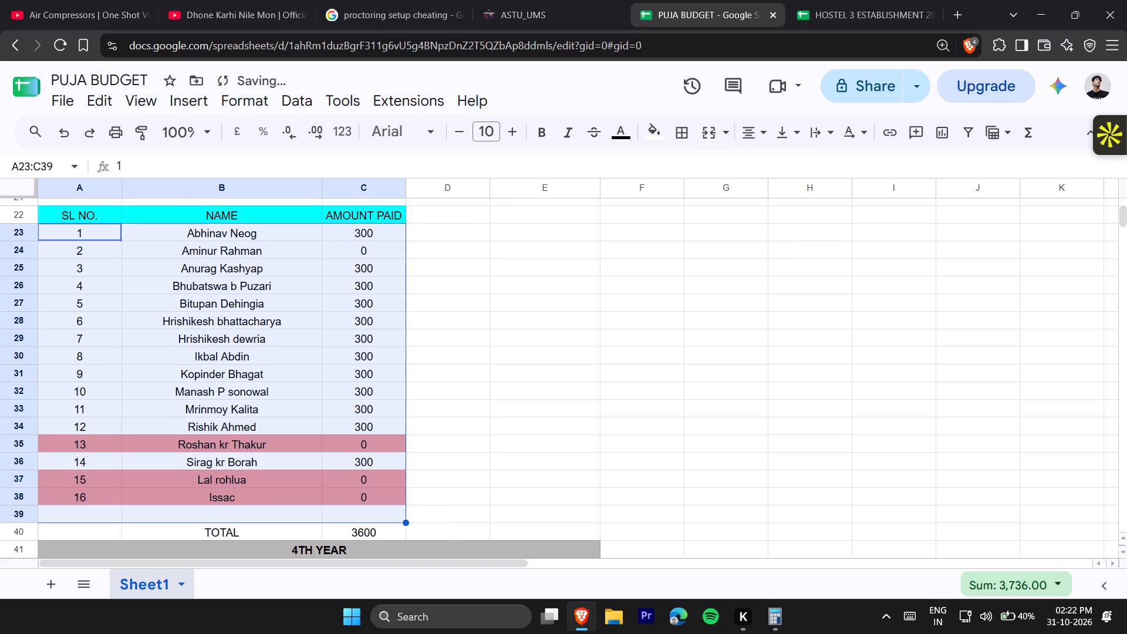
pyautogui.click(491, 323)
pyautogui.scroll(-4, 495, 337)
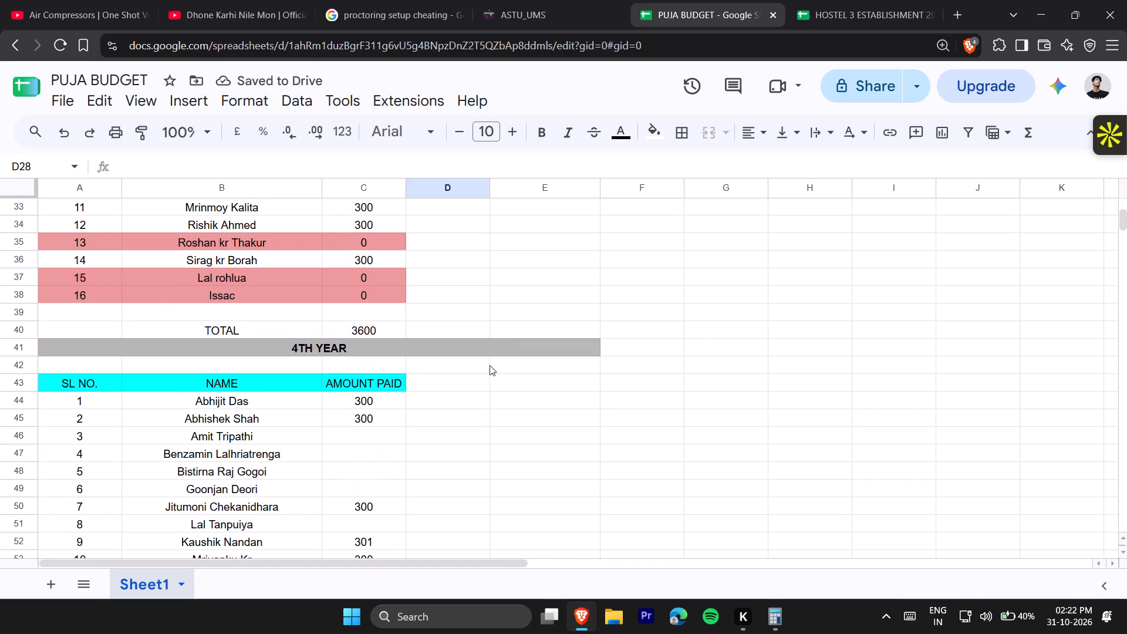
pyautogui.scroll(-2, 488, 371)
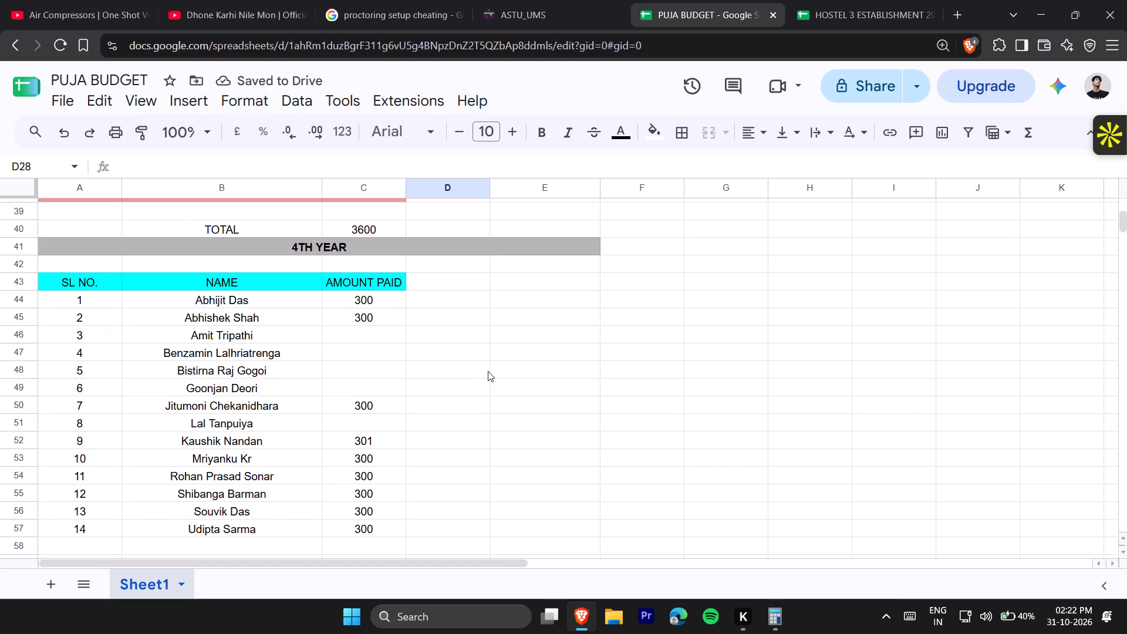
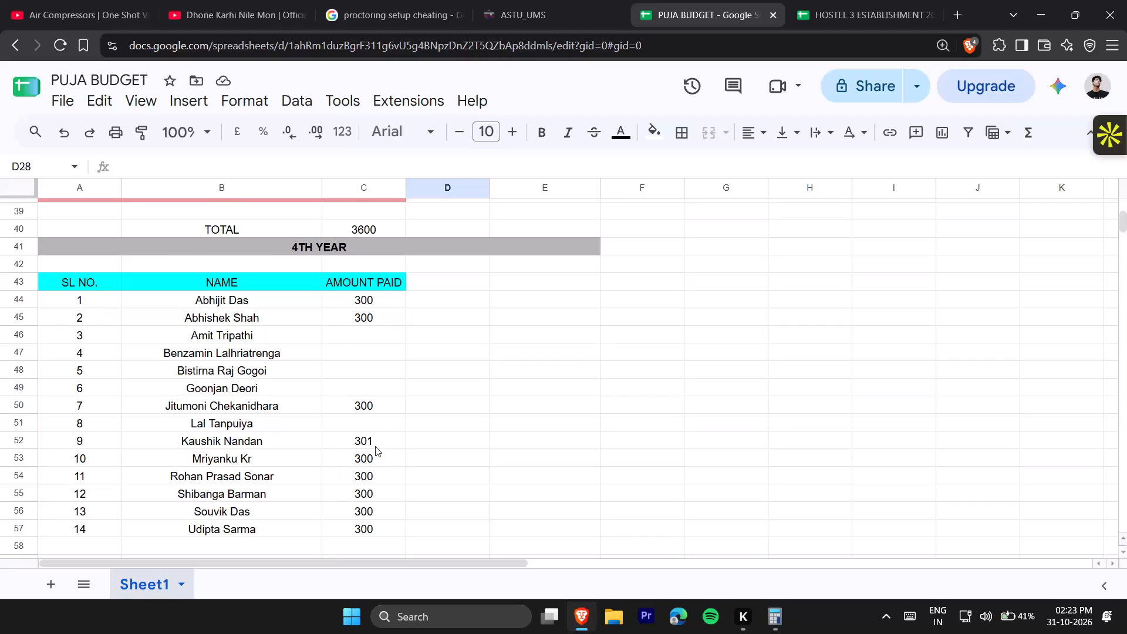
# Check the 4TH YEAR list for missing payments, examining the blank amount cells C46 to C49.
pyautogui.scroll(-2, 383, 441)
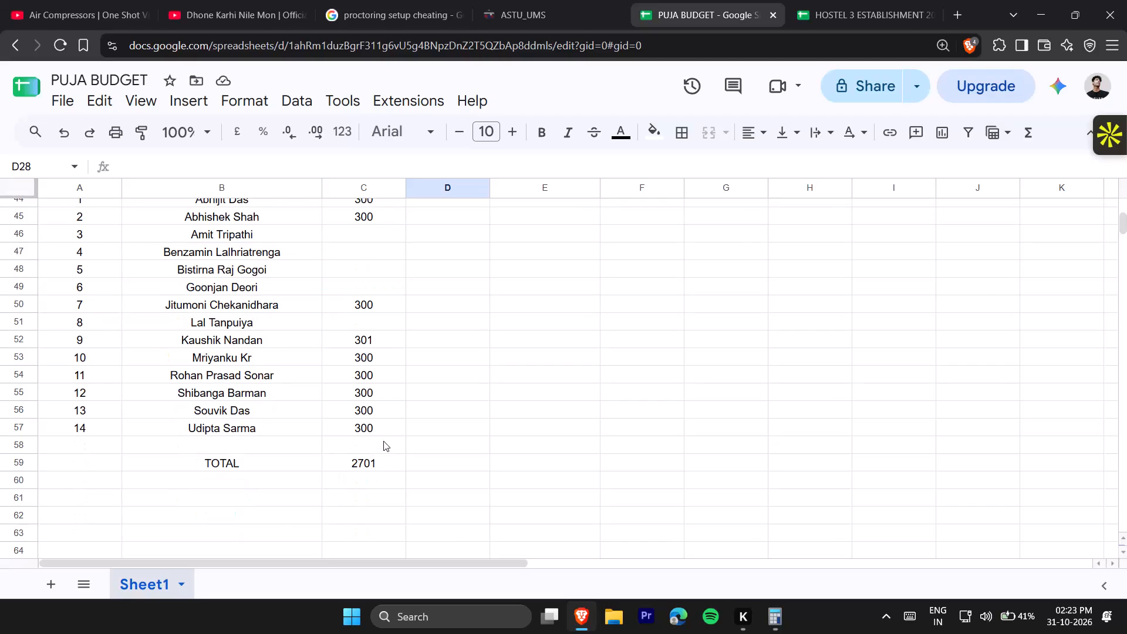
pyautogui.scroll(-1, 383, 440)
pyautogui.scroll(3, 384, 439)
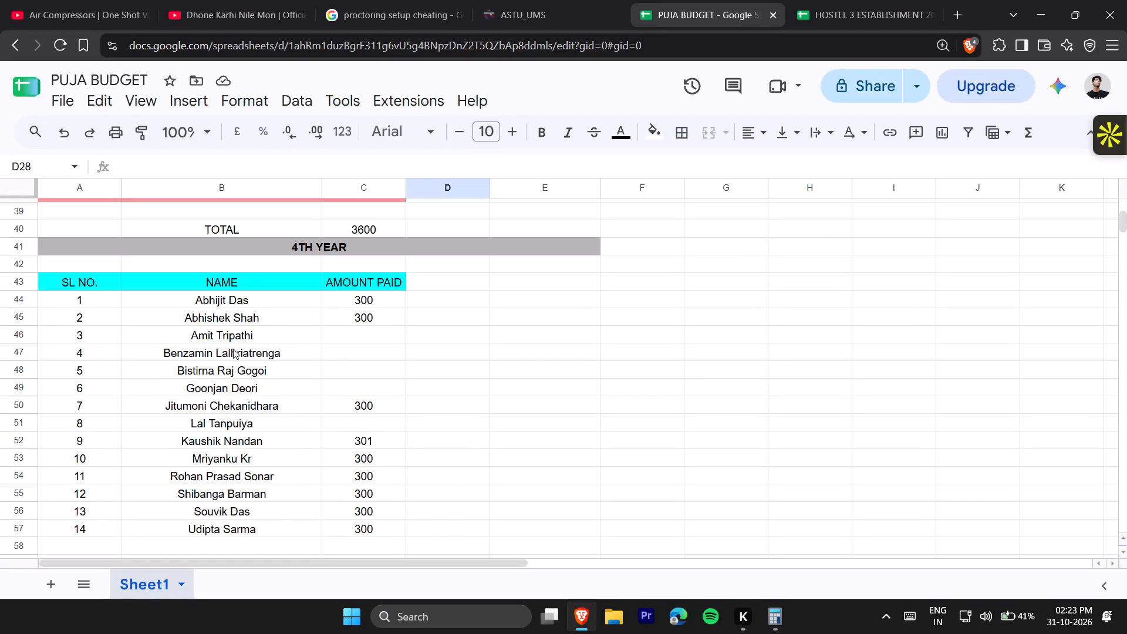
pyautogui.click(353, 334)
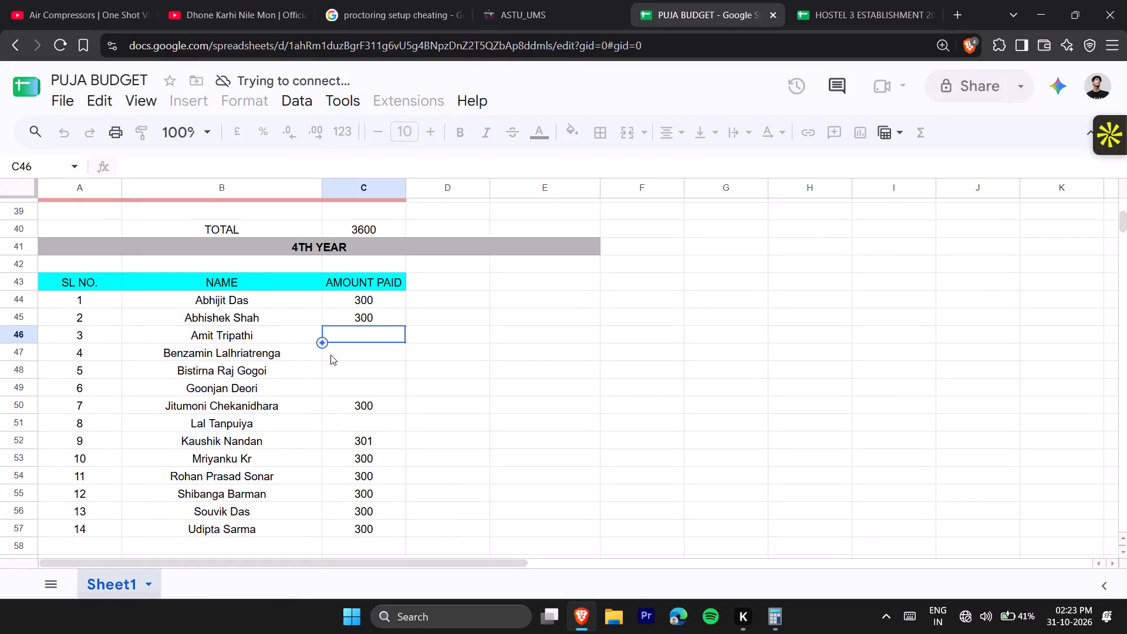
pyautogui.scroll(-1, 359, 395)
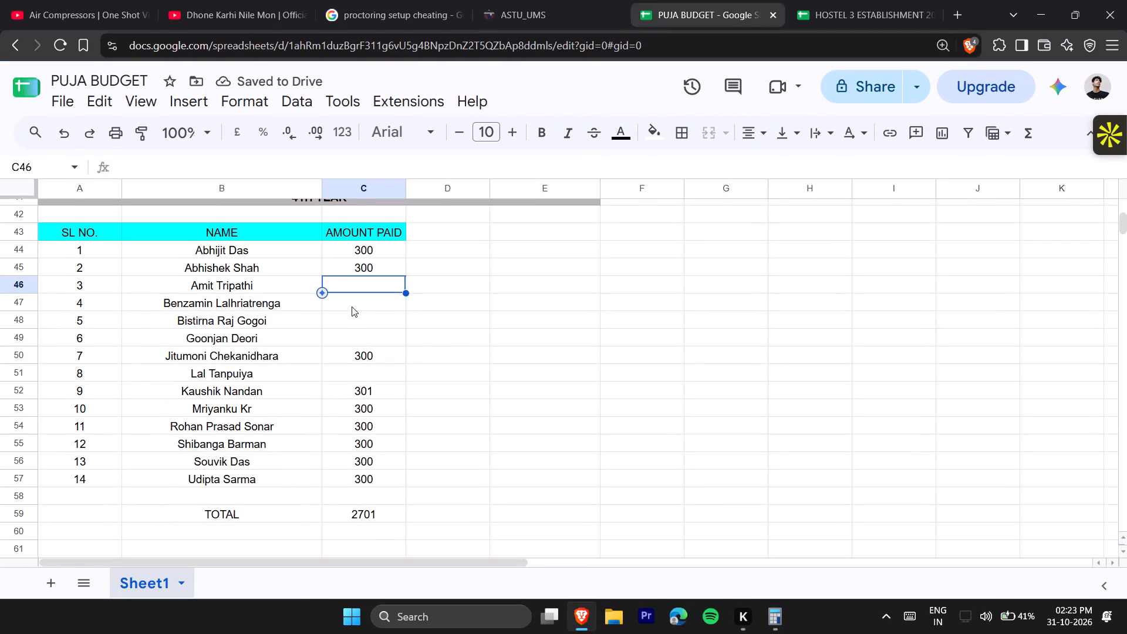
pyautogui.click(352, 306)
pyautogui.click(350, 326)
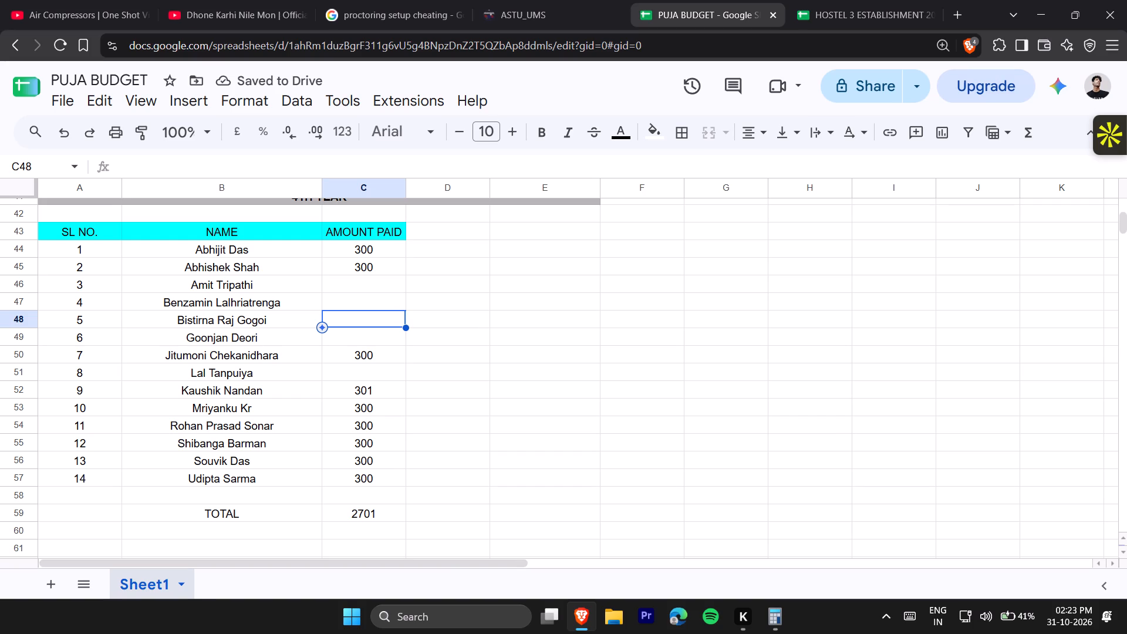
pyautogui.click(352, 344)
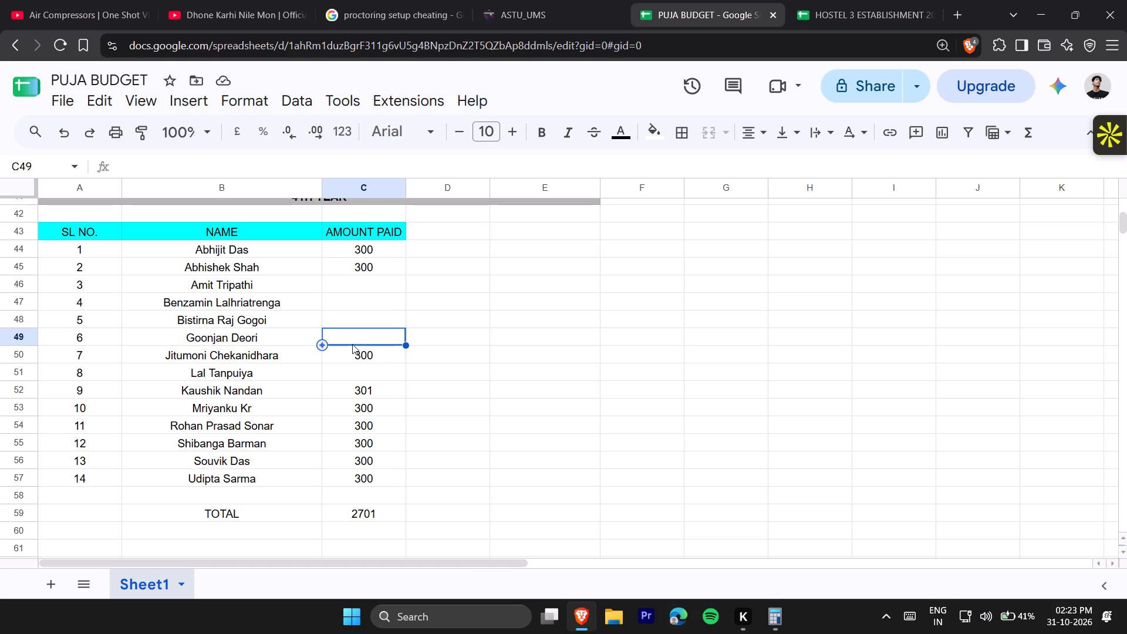
# Review the two upper payment lists, including the amount in C24, and compare them with the 4TH YEAR entries around C46.
pyautogui.scroll(14, 444, 461)
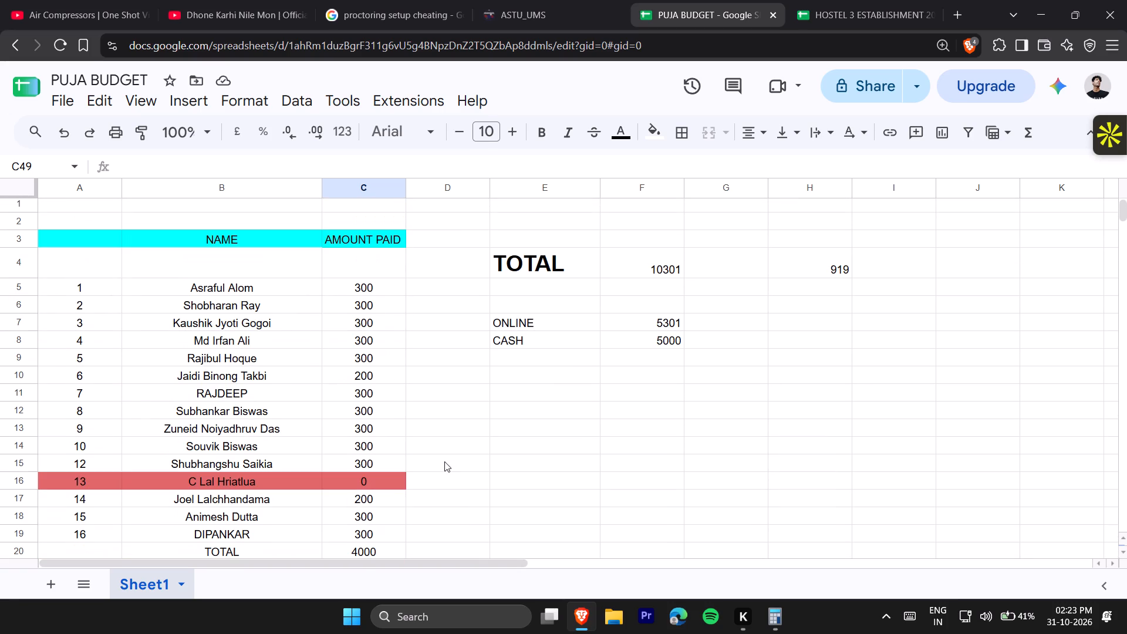
pyautogui.scroll(-1, 325, 469)
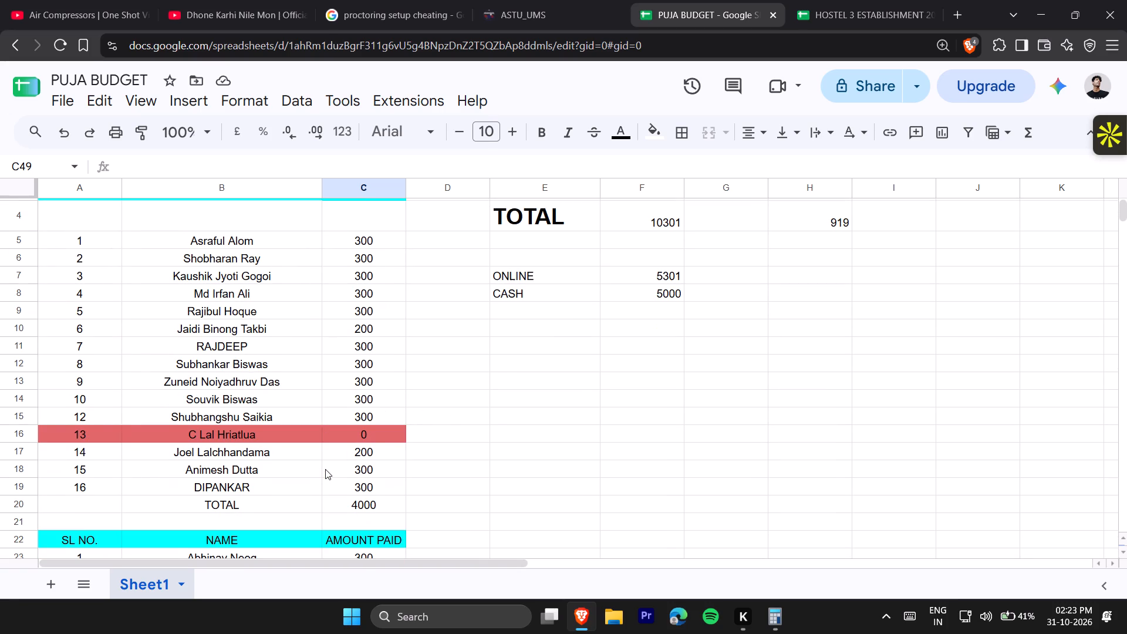
pyautogui.scroll(-1, 338, 469)
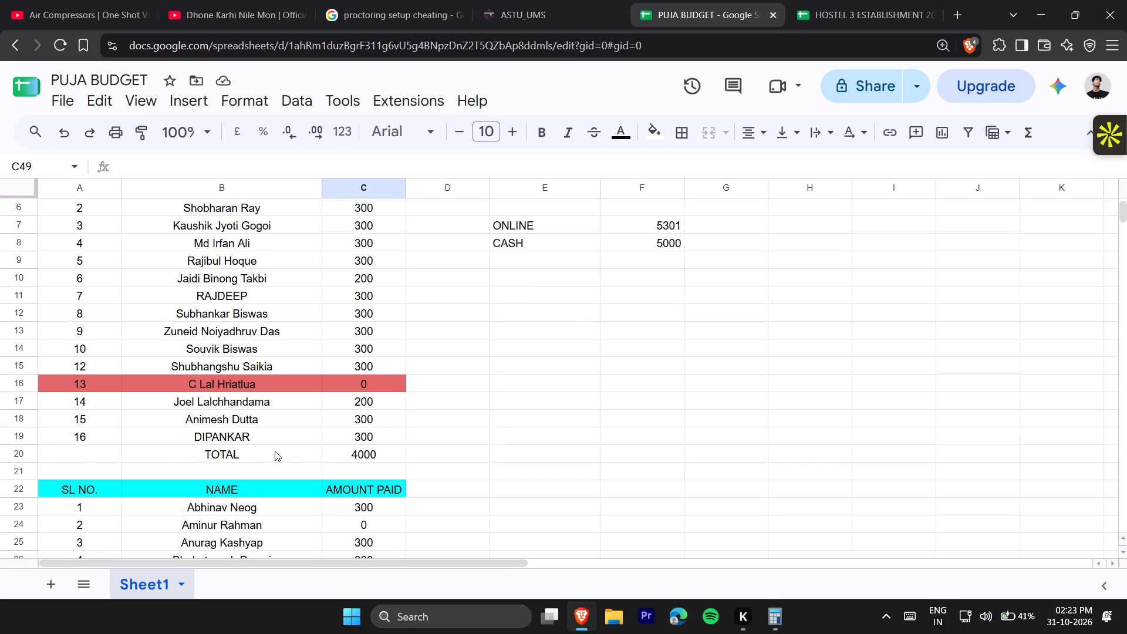
pyautogui.scroll(-4, 275, 451)
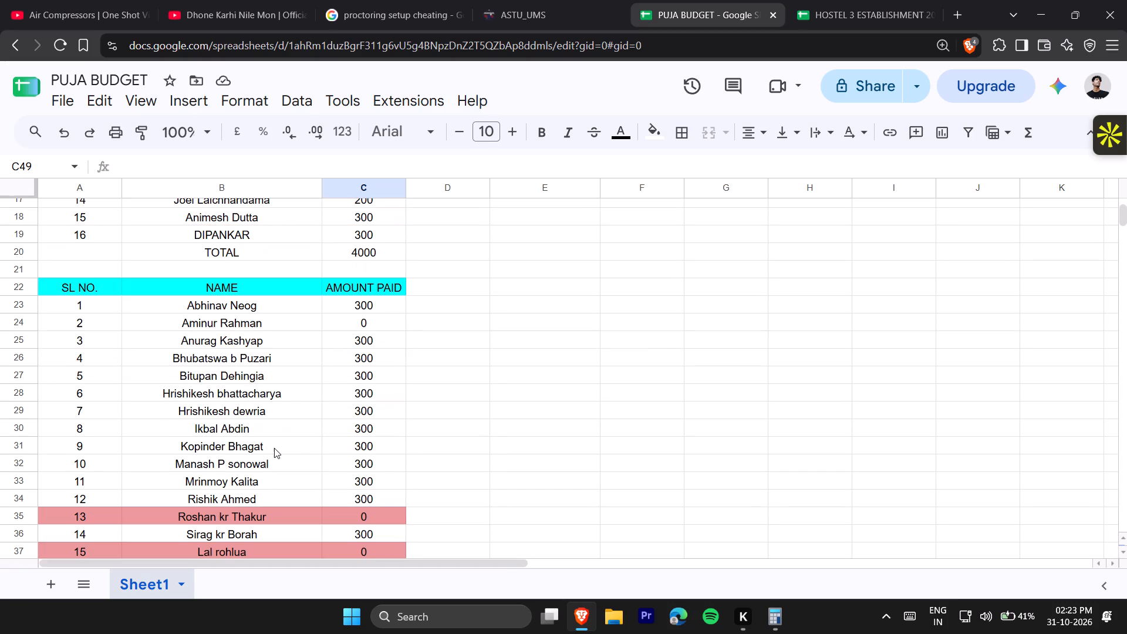
pyautogui.click(208, 325)
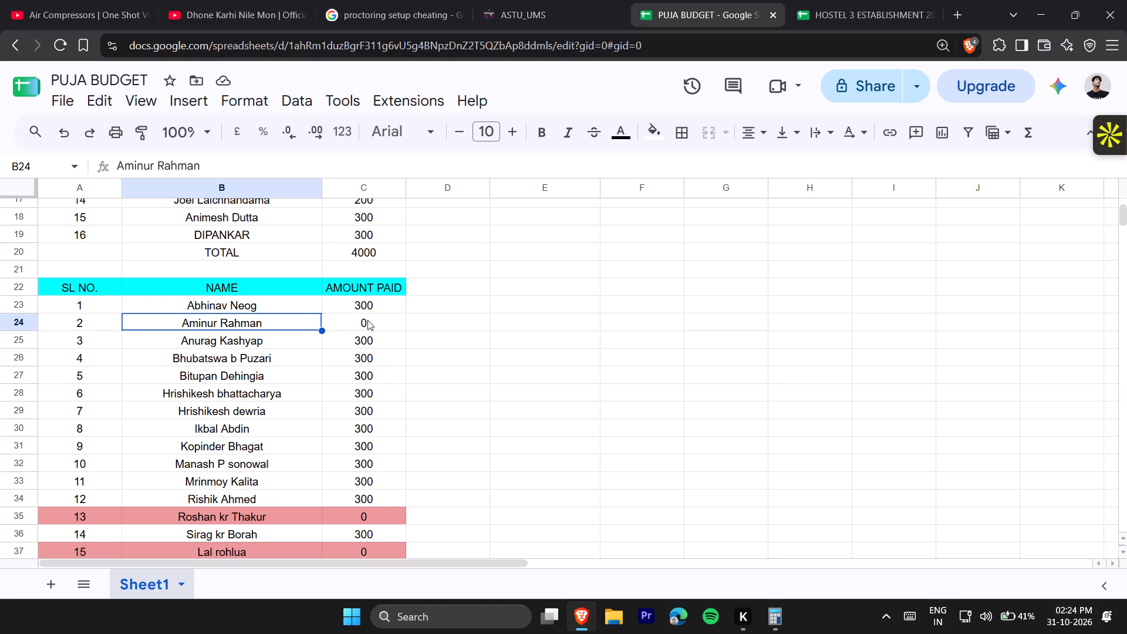
pyautogui.click(395, 328)
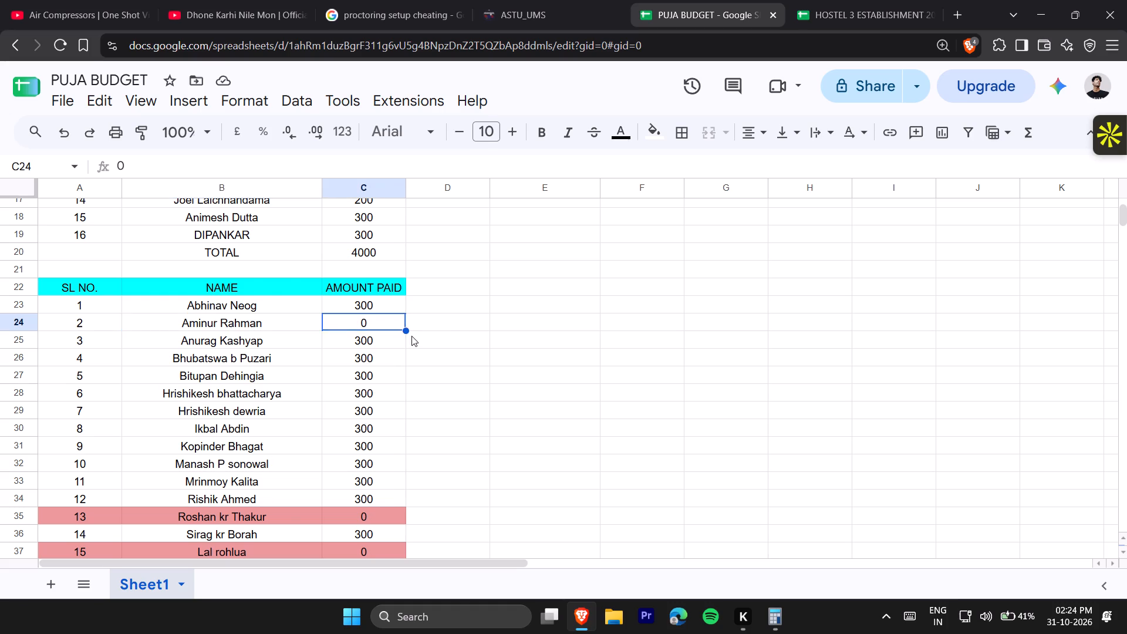
pyautogui.scroll(-7, 413, 340)
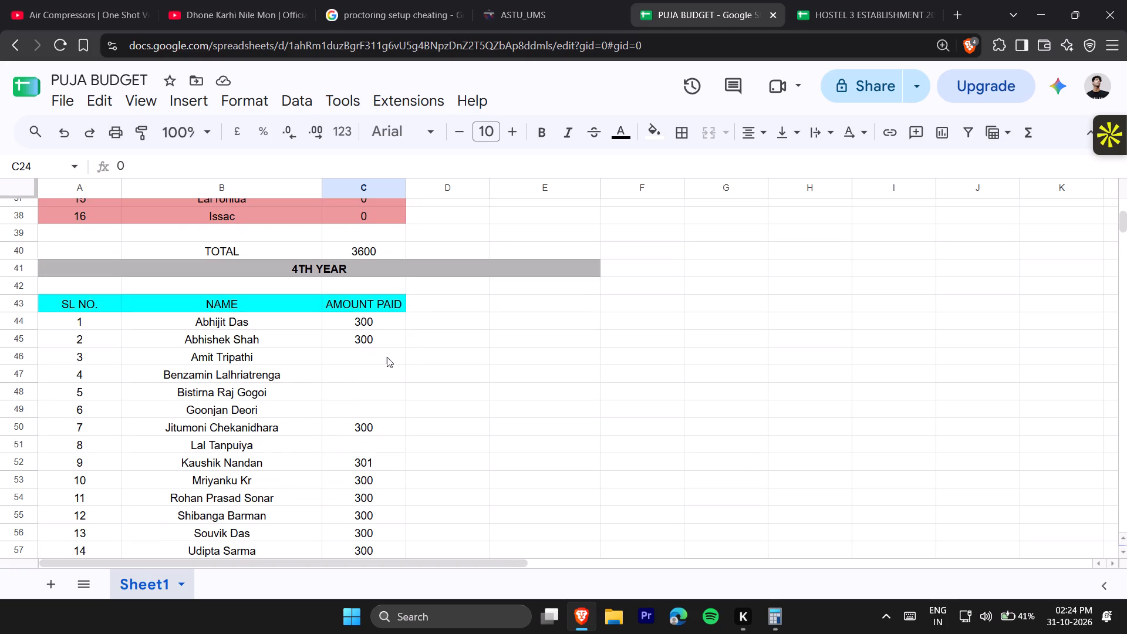
pyautogui.click(387, 357)
pyautogui.scroll(3, 386, 367)
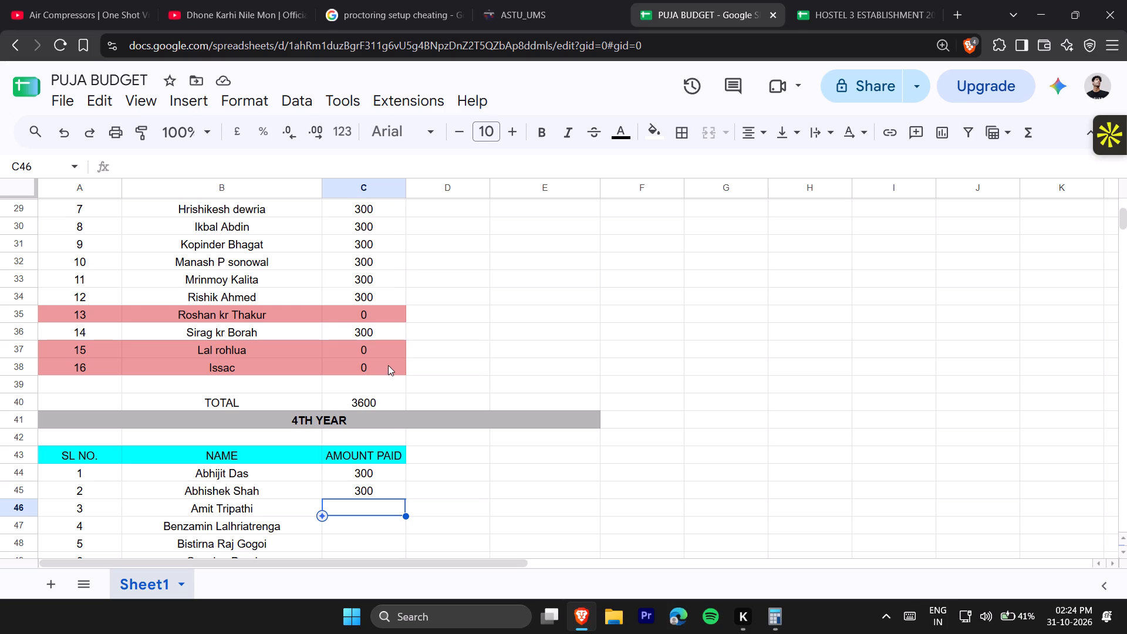
pyautogui.scroll(-5, 8, 346)
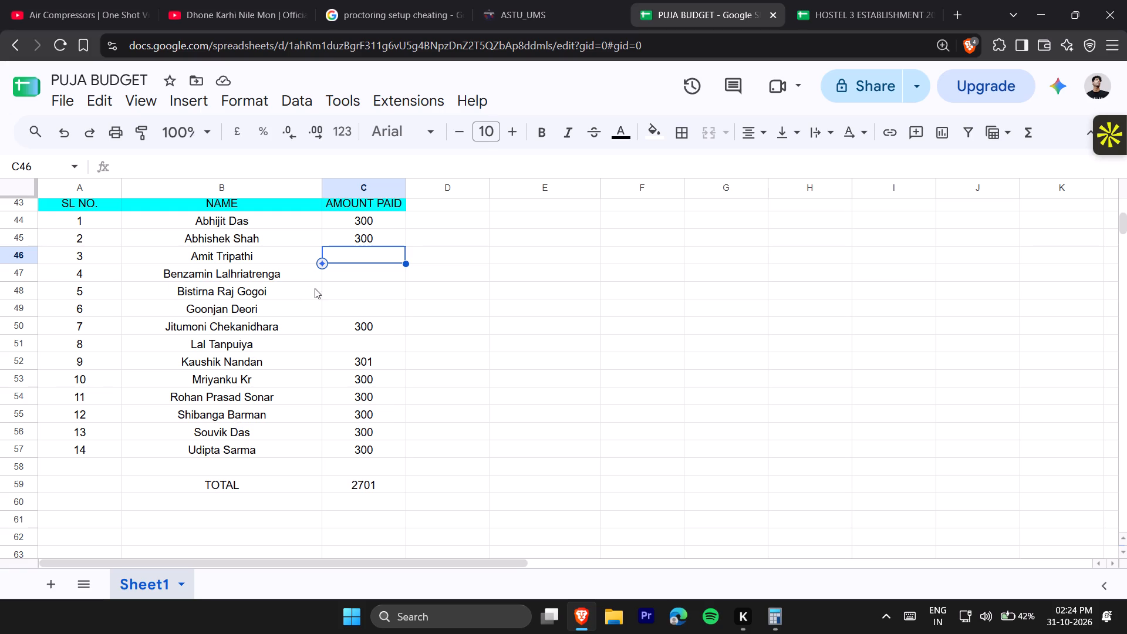
# Enter 300 as the amount paid in cell C48, for serial number 5 of the 4TH YEAR list.
pyautogui.click(361, 289)
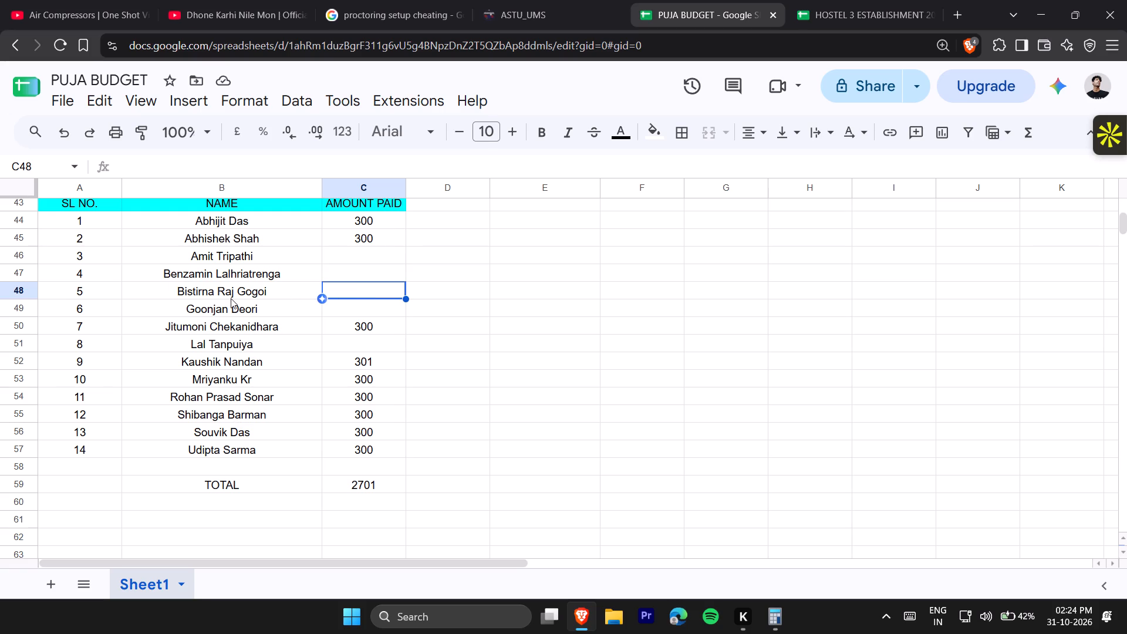
pyautogui.write('300')
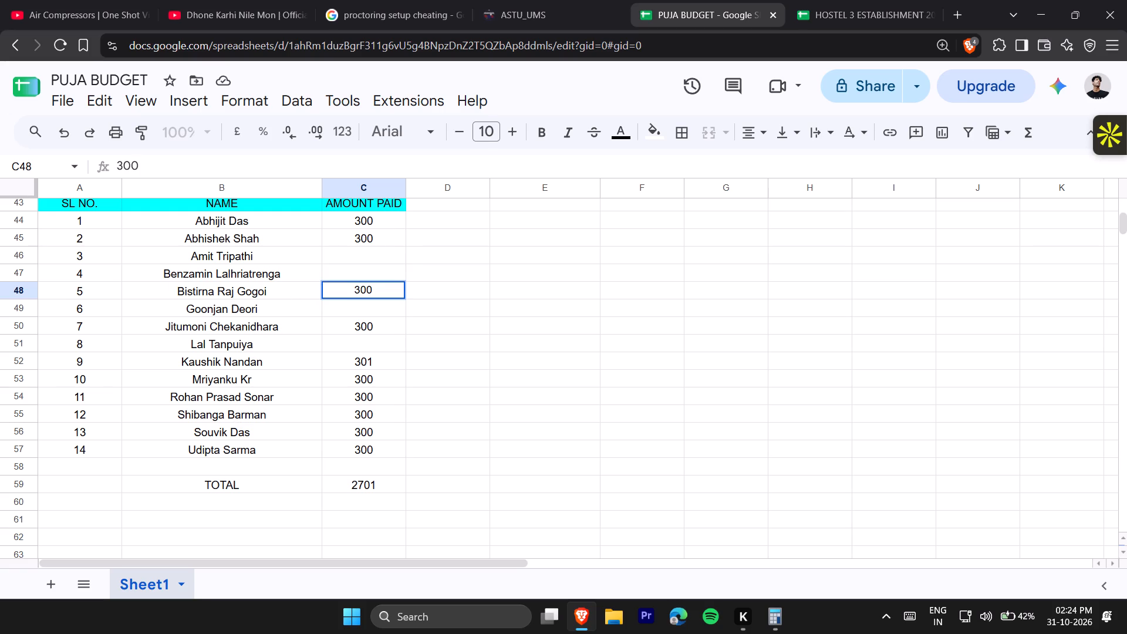
pyautogui.press('Return')
# Add another +300 inside the SUM formula for the ONLINE amount in cell F7.
pyautogui.scroll(7, 612, 238)
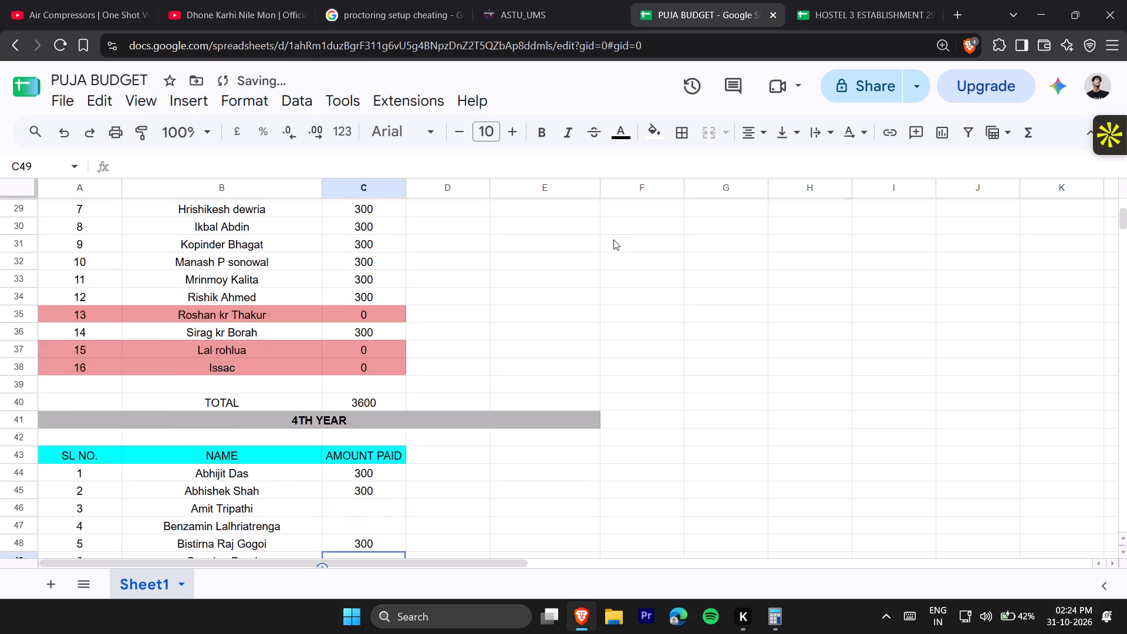
pyautogui.scroll(7, 613, 240)
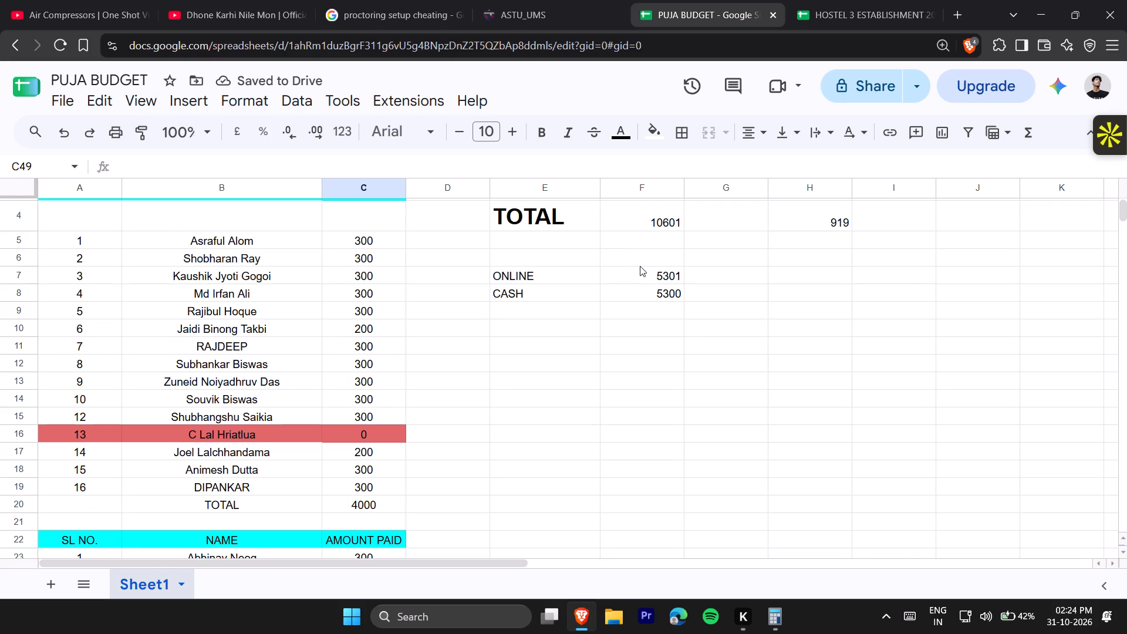
pyautogui.click(643, 274)
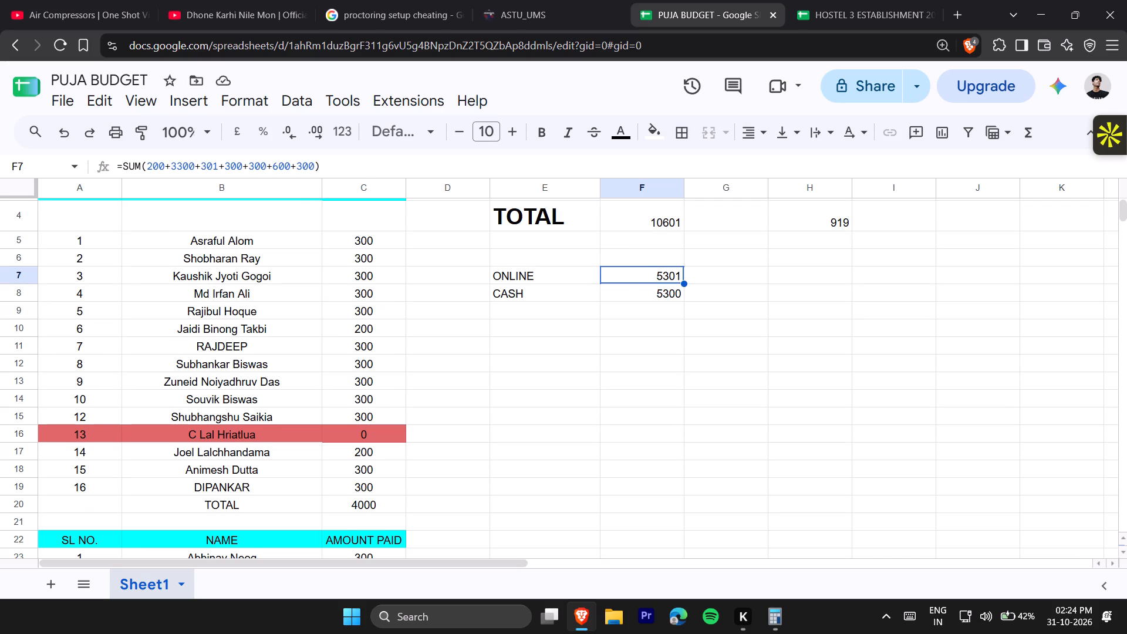
pyautogui.click(312, 165)
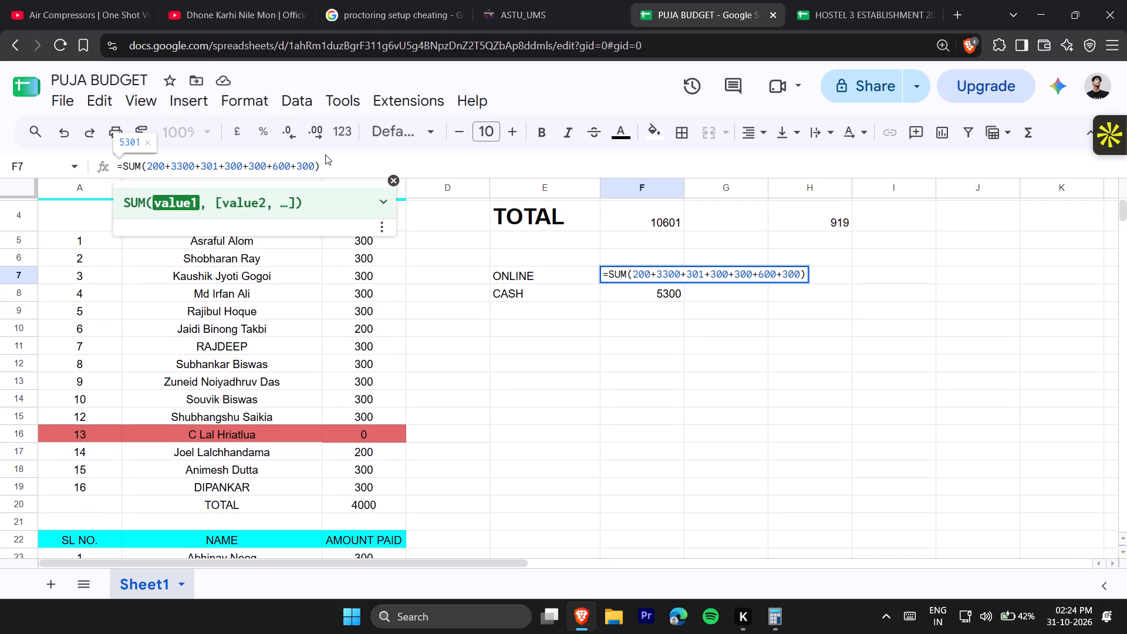
pyautogui.press('+')
pyautogui.write('300')
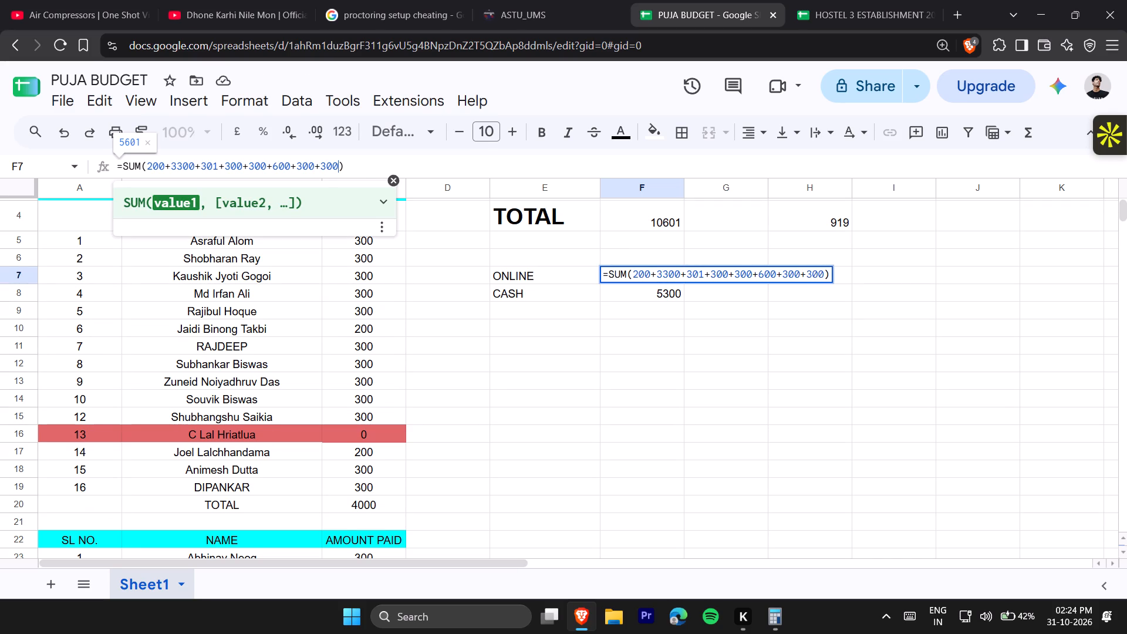
pyautogui.press('Return')
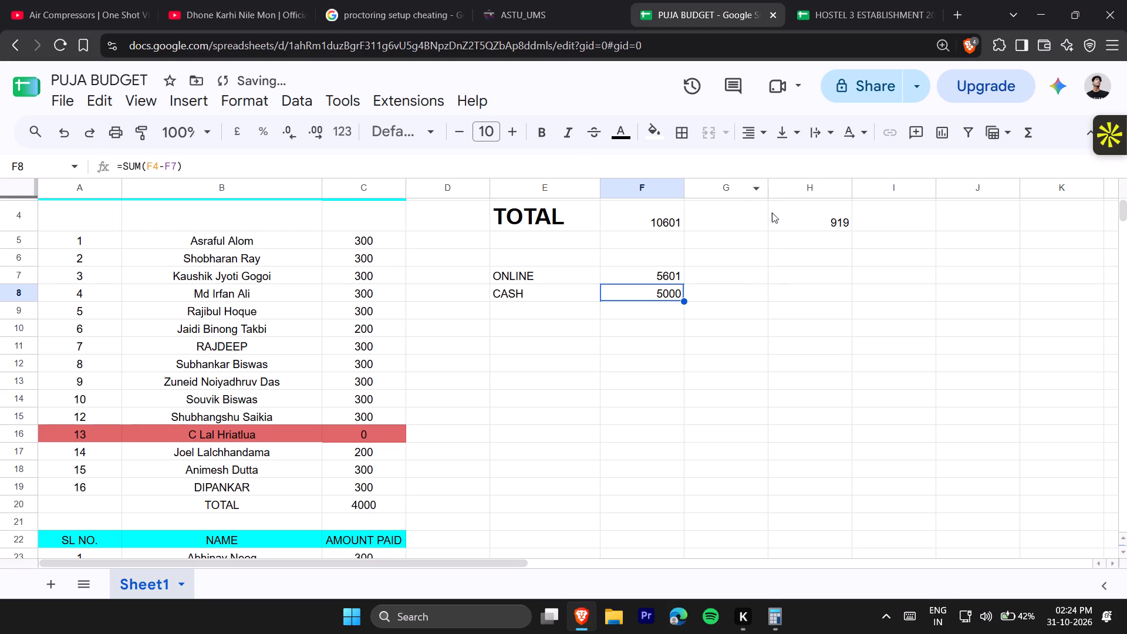
# Review the payment lists down to the 4TH YEAR TOTAL, examining the blank amount cells C46 and C47.
pyautogui.click(900, 352)
pyautogui.scroll(1, 667, 589)
pyautogui.scroll(-4, 653, 547)
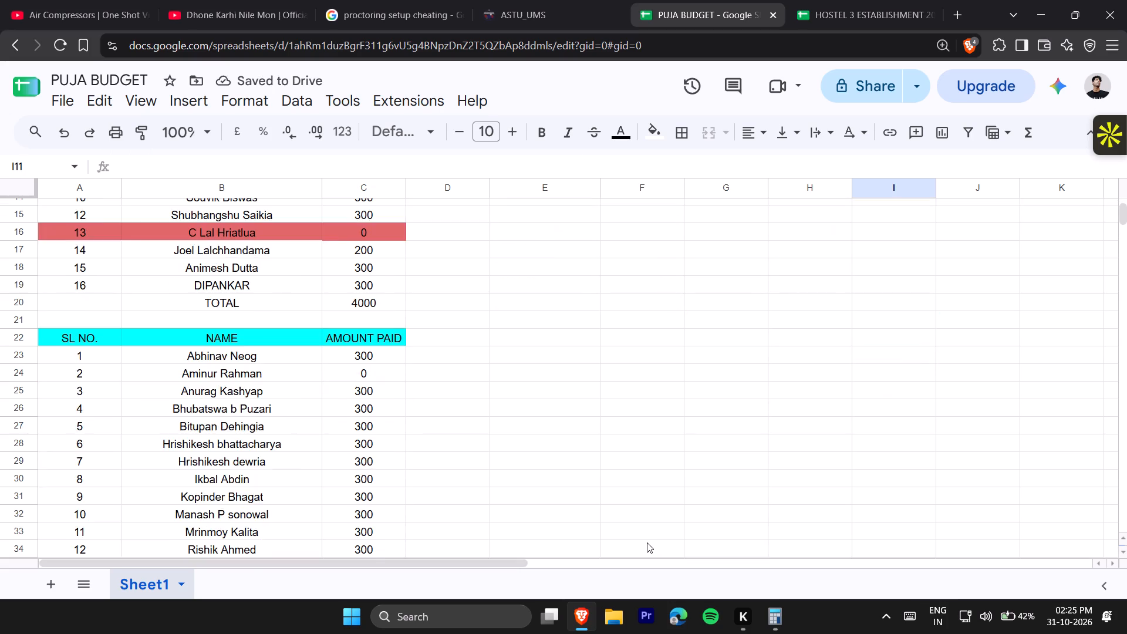
pyautogui.scroll(-11, 647, 542)
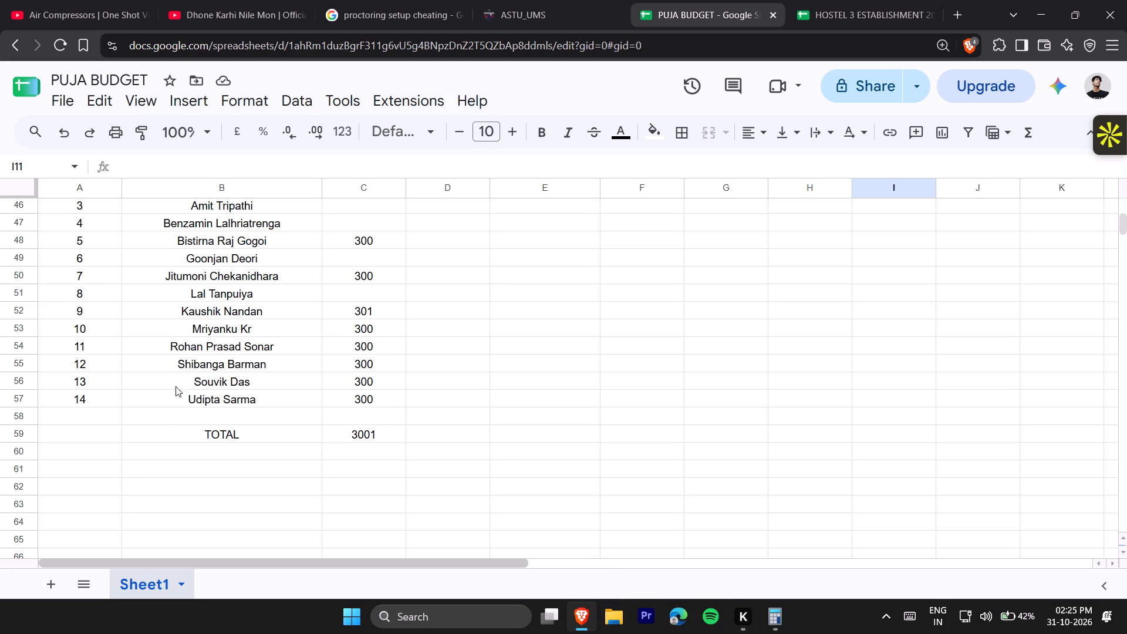
pyautogui.scroll(1, 217, 307)
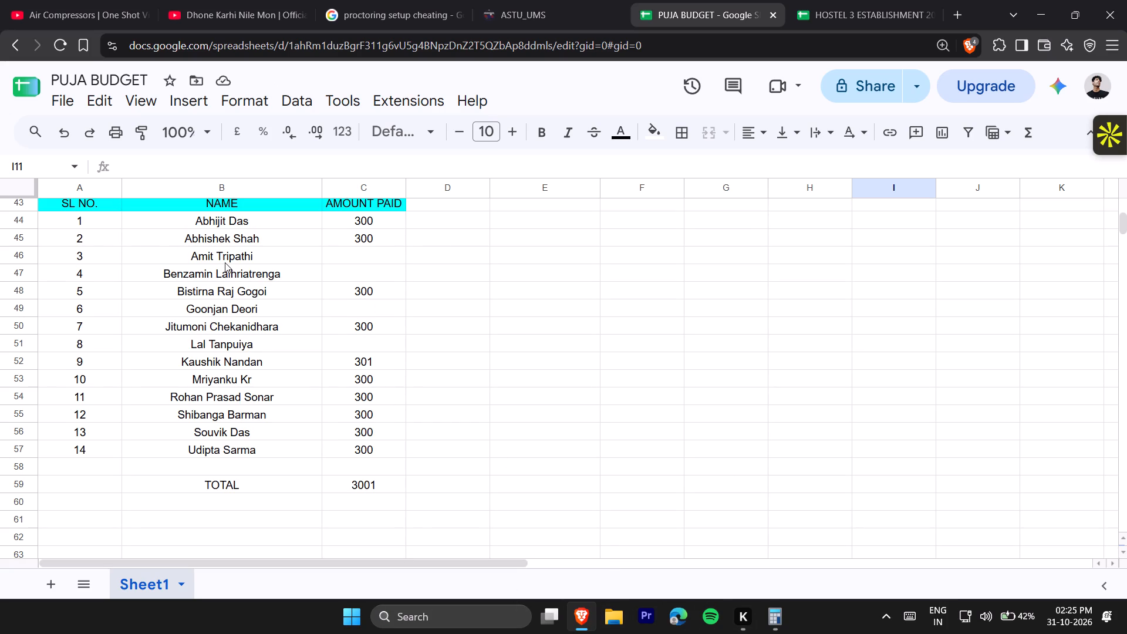
pyautogui.click(240, 249)
pyautogui.click(347, 252)
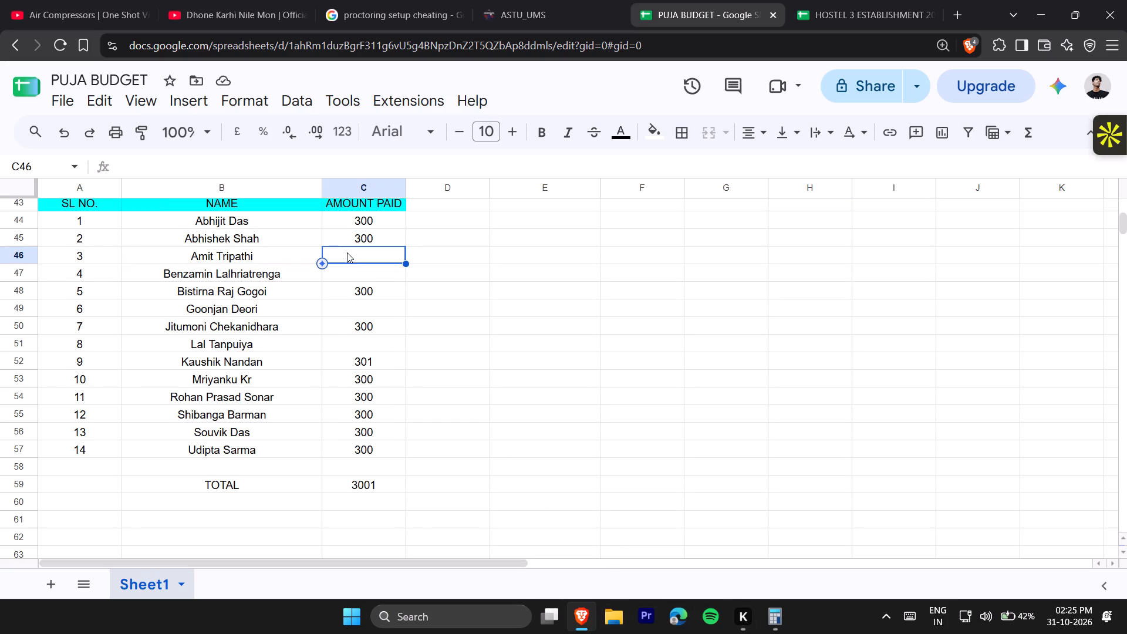
pyautogui.click(356, 275)
pyautogui.click(357, 257)
# Enter the label SENIOR in cell E11, below the ONLINE and CASH rows.
pyautogui.scroll(4, 529, 476)
pyautogui.scroll(7, 517, 332)
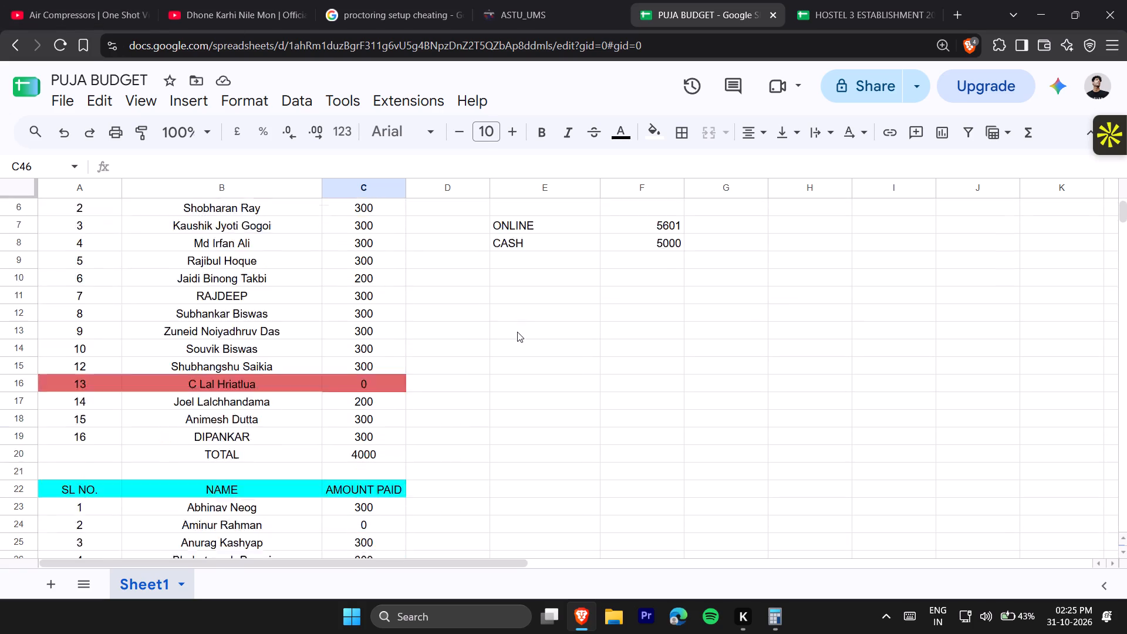
pyautogui.scroll(5, 517, 332)
pyautogui.click(532, 398)
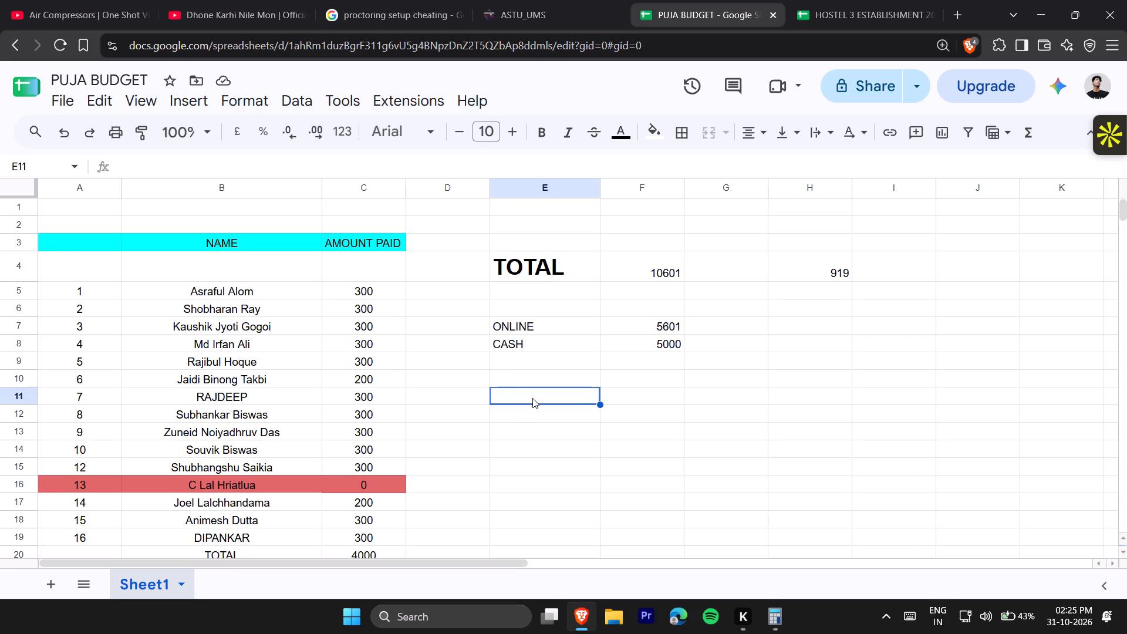
pyautogui.write('SENIO')
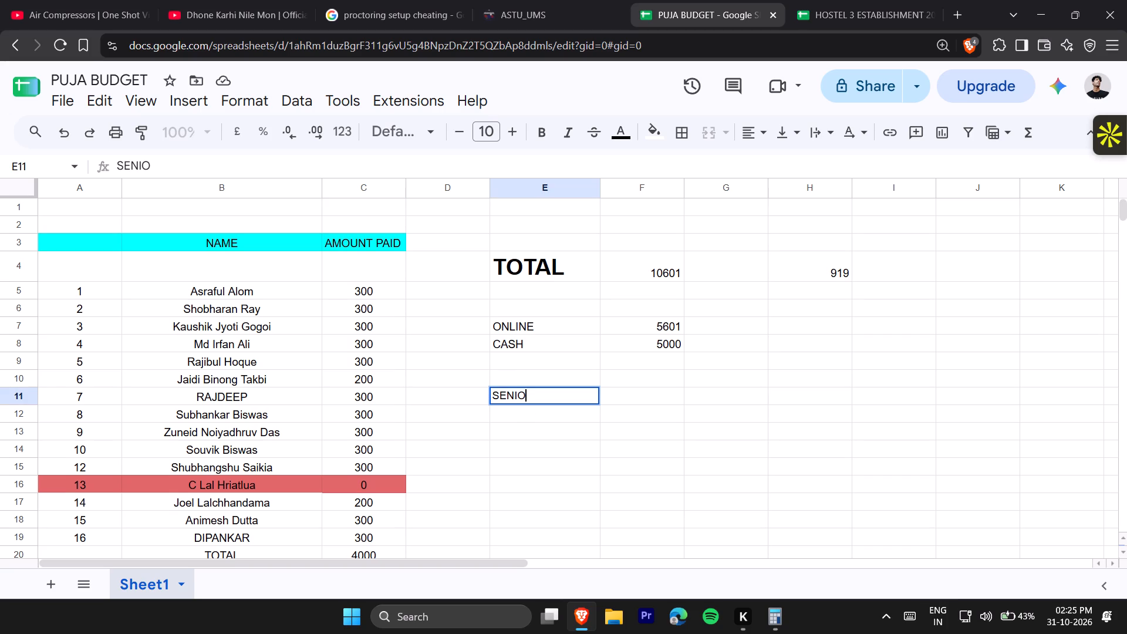
pyautogui.write('OR')
pyautogui.press('BackSpace')
pyautogui.press('BackSpace')
pyautogui.press('r')
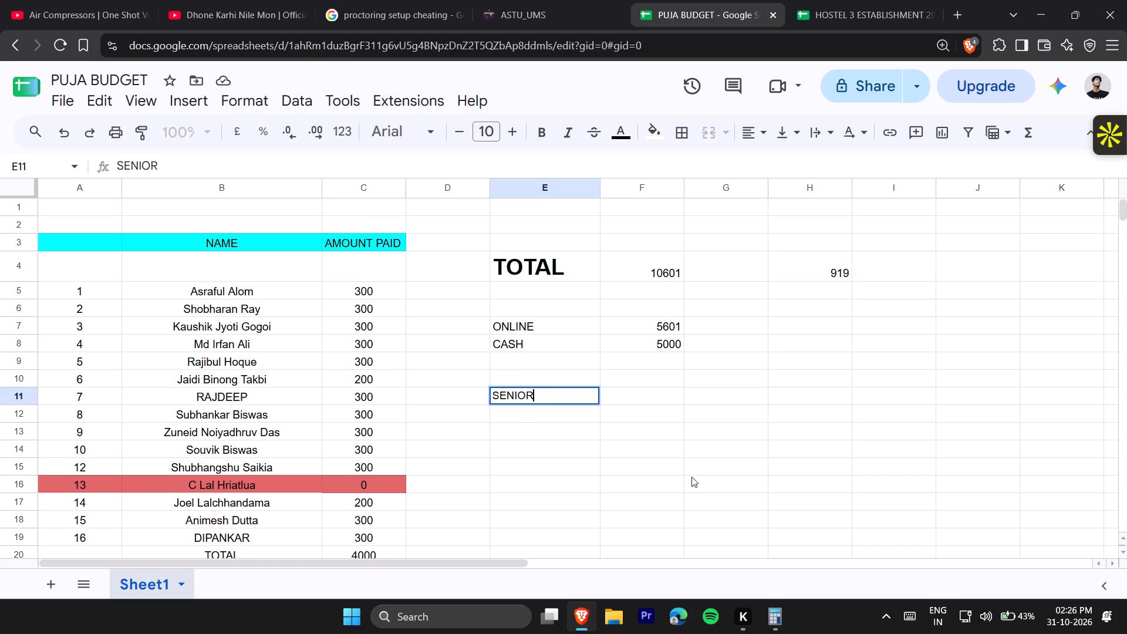
pyautogui.click(691, 477)
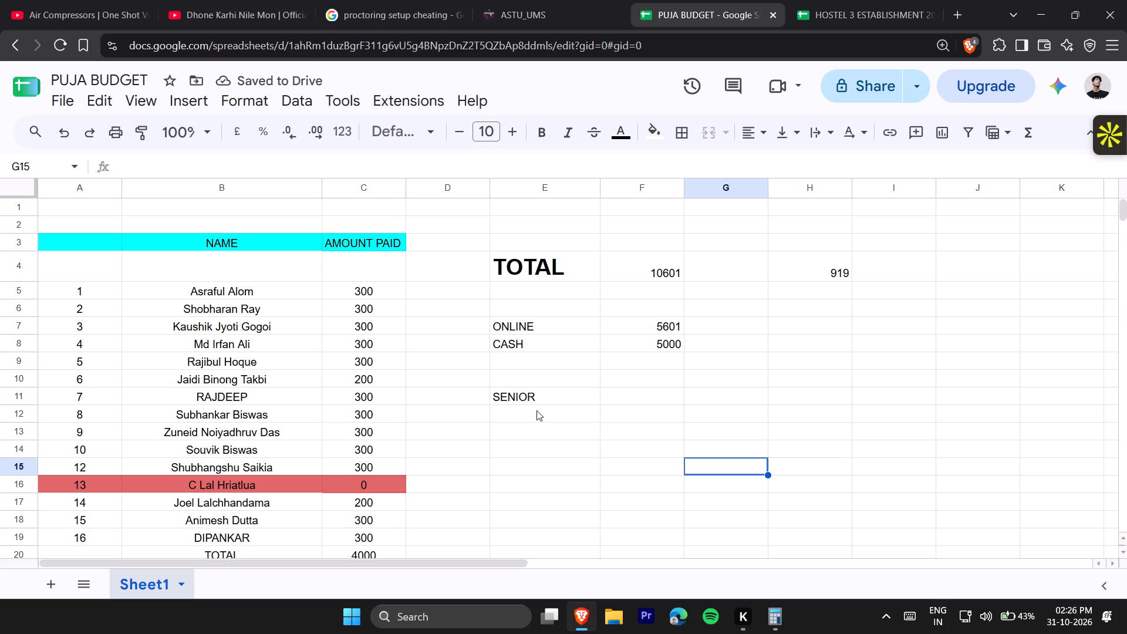
pyautogui.click(517, 394)
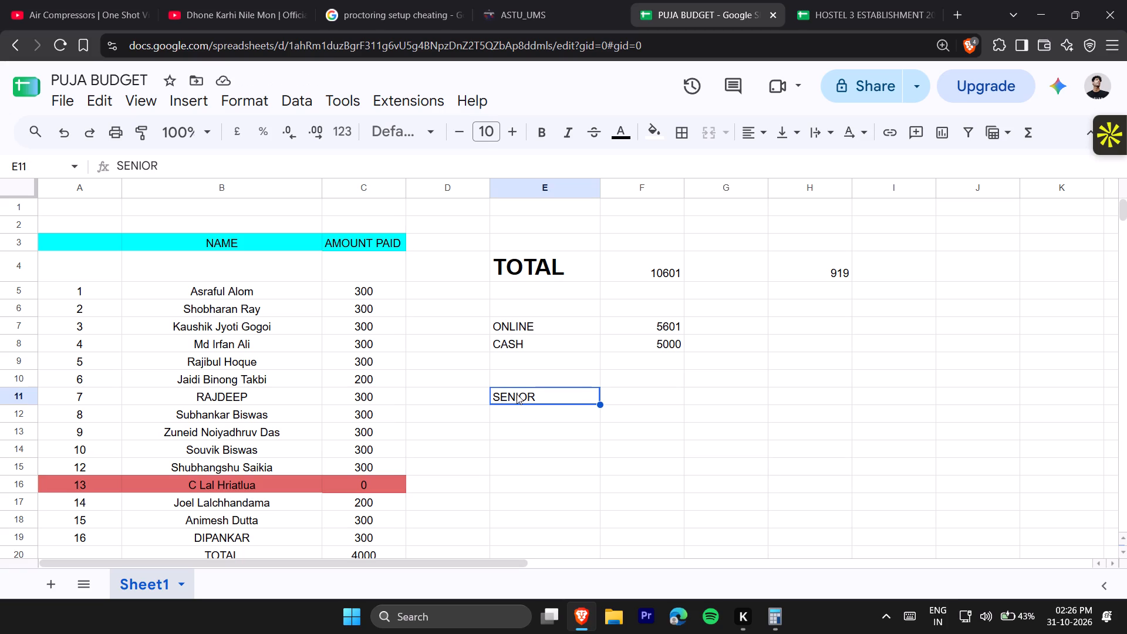
# Increase the font size of the SENIOR label in cell E11 to 12.
pyautogui.hotkey('ctrl', 'shift', '.')
pyautogui.hotkey('ctrl', 'shift', '.')
pyautogui.hotkey('ctrl', 'shift', '.')
pyautogui.hotkey('ctrl', 'shift', '.')
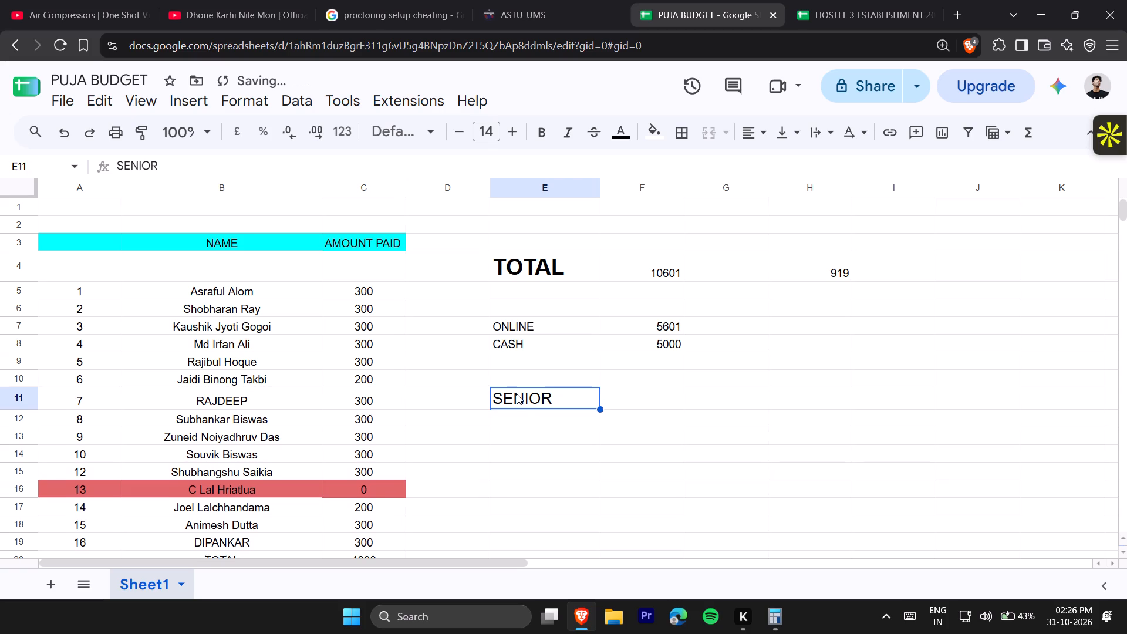
pyautogui.hotkey('ctrl', 'shift', '.')
pyautogui.hotkey('ctrl', 'z')
pyautogui.hotkey('ctrl', 'z')
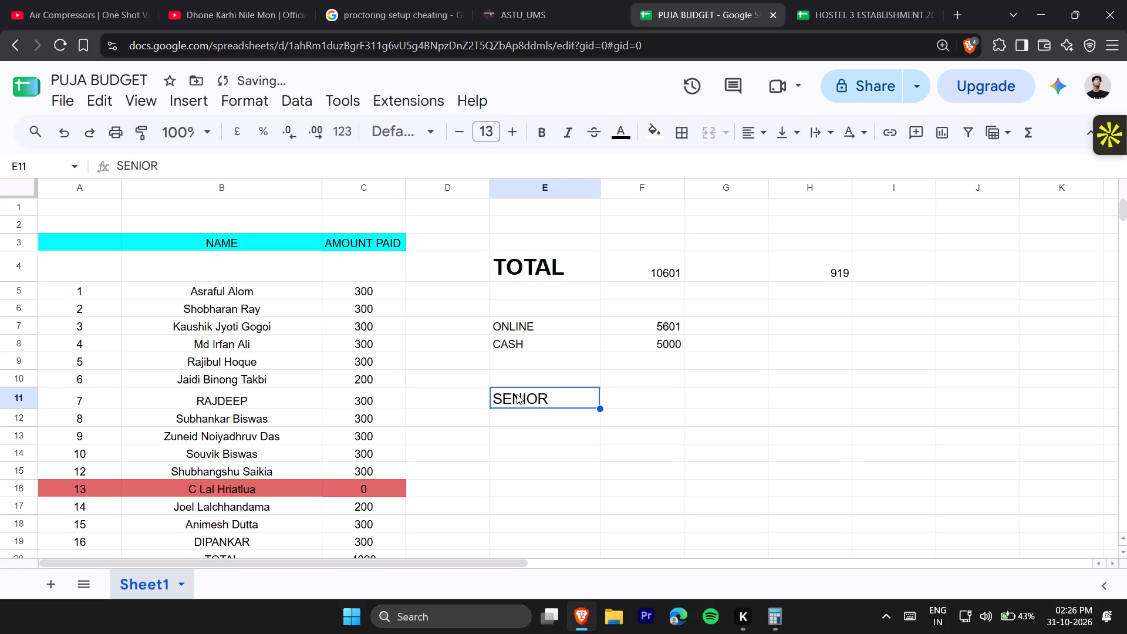
pyautogui.hotkey('ctrl', 'z')
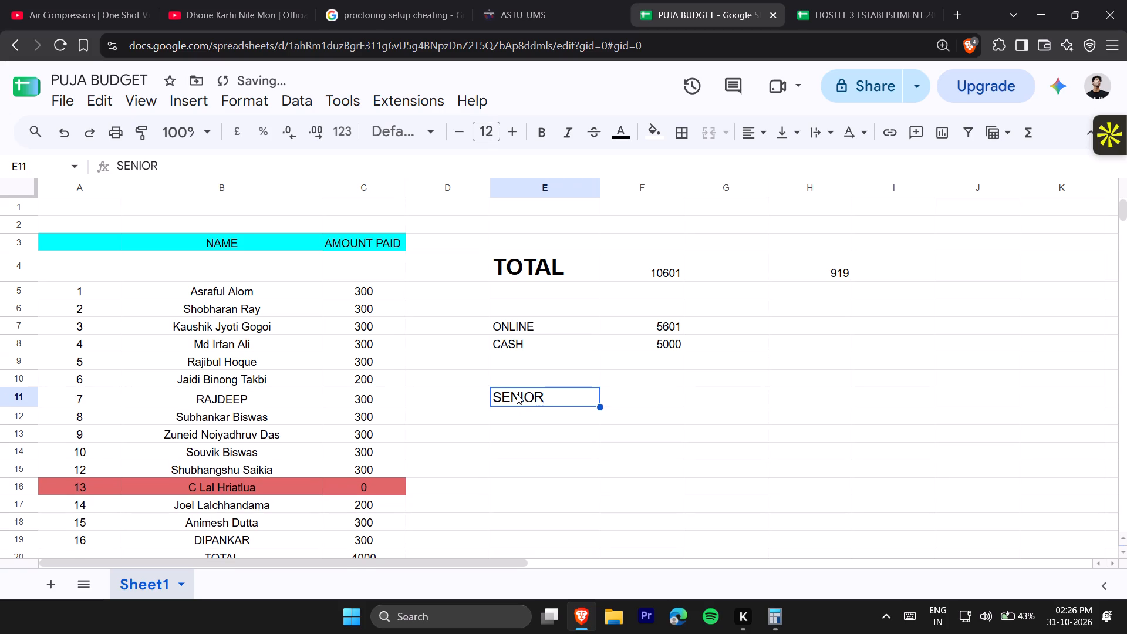
pyautogui.click(650, 392)
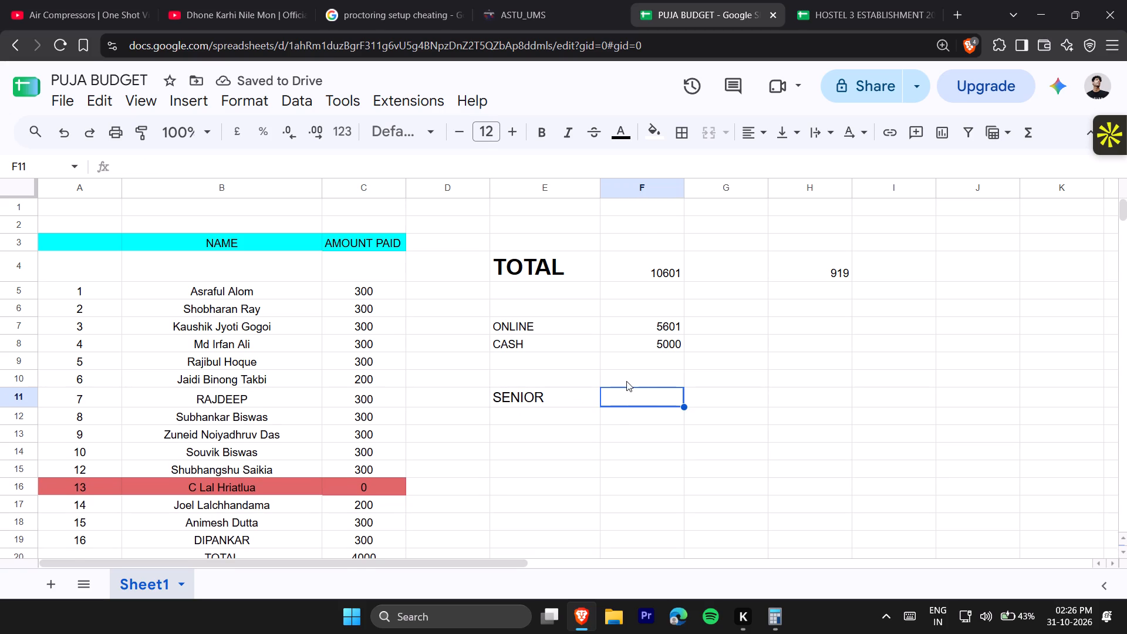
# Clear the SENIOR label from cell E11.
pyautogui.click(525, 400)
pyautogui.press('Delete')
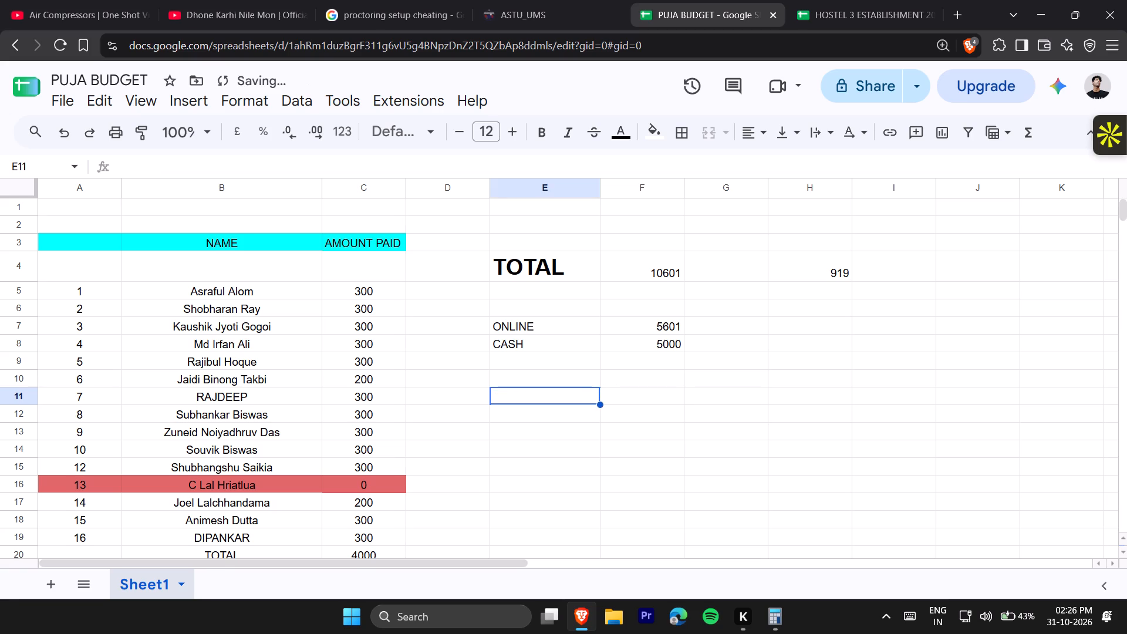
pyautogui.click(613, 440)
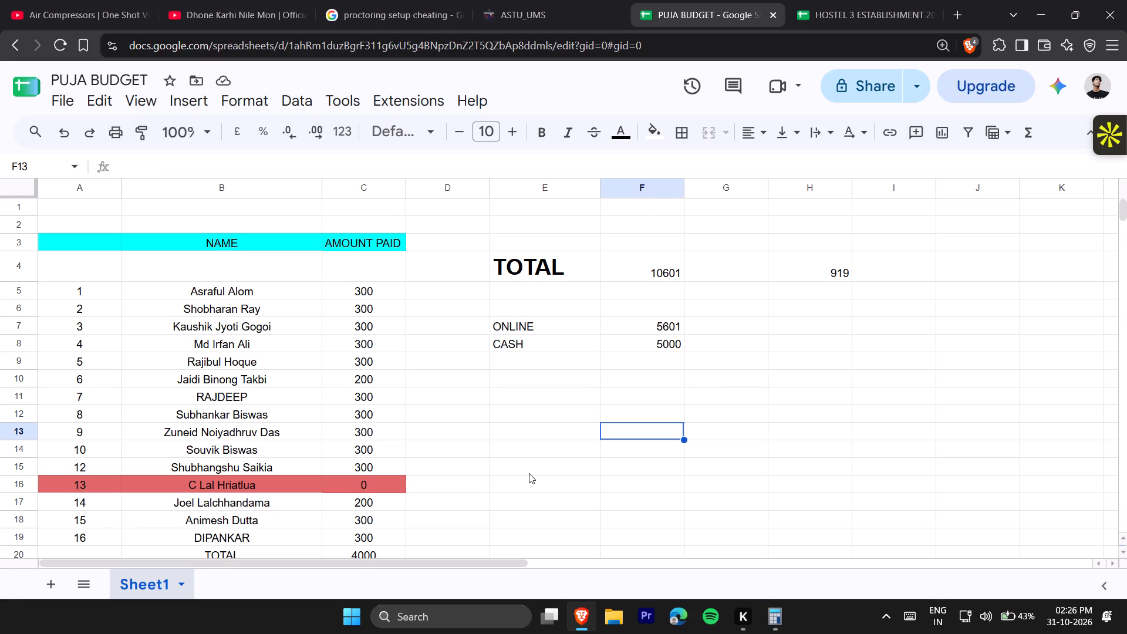
# Enter the label SENIOR in the empty cell E11, below the ONLINE and CASH rows.
pyautogui.scroll(-4, 530, 471)
pyautogui.scroll(2, 523, 459)
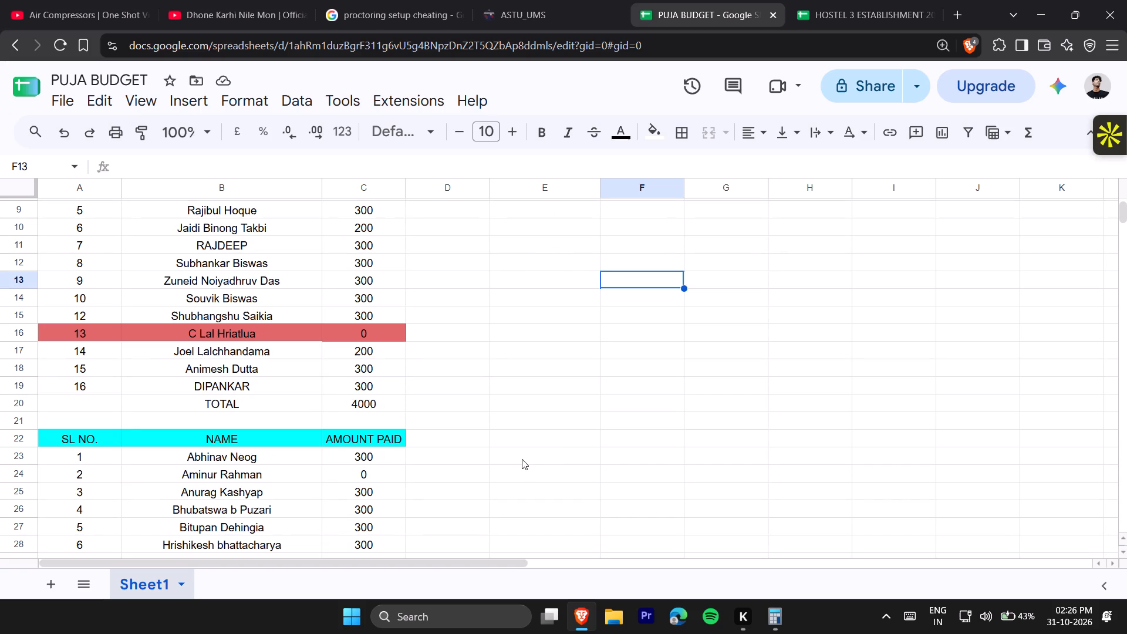
pyautogui.scroll(4, 584, 471)
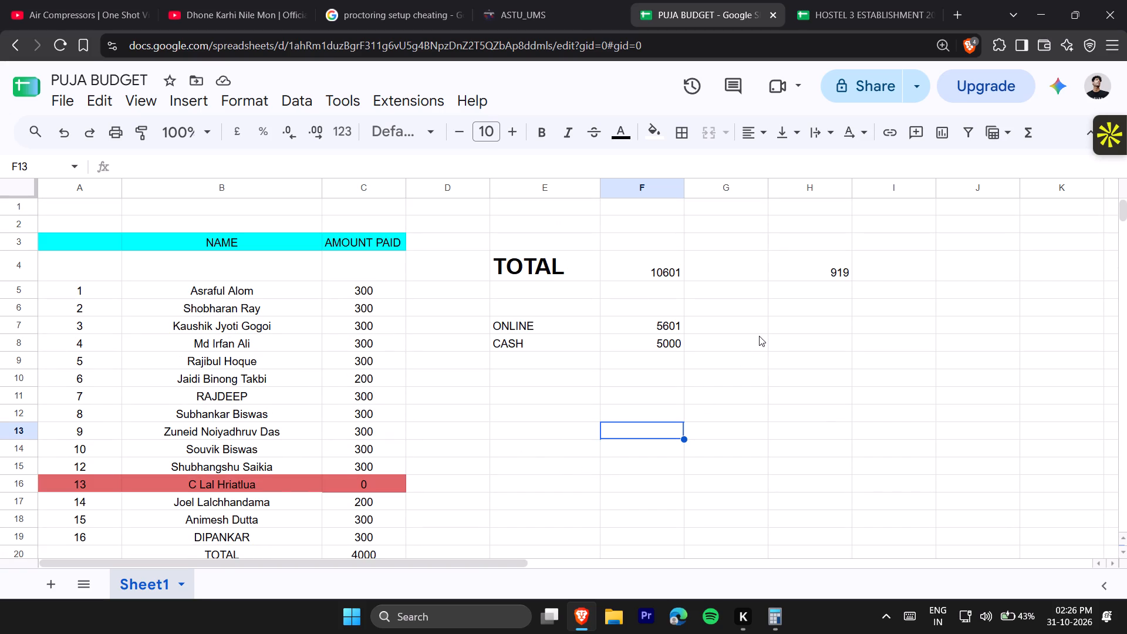
pyautogui.click(727, 390)
pyautogui.click(559, 392)
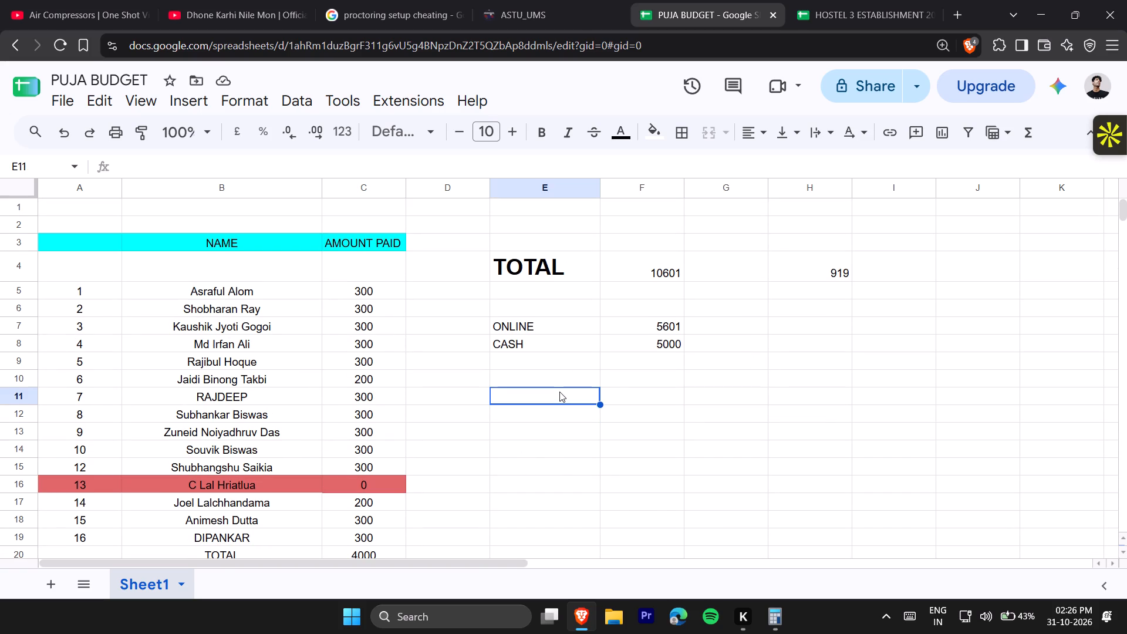
pyautogui.write('SENIOR')
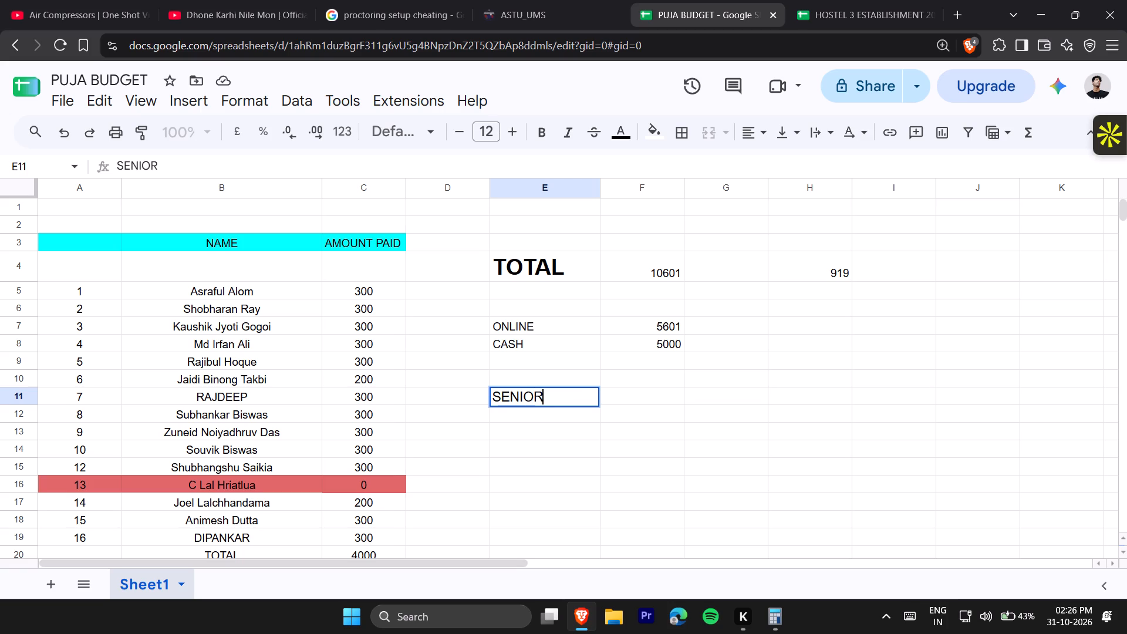
pyautogui.click(645, 389)
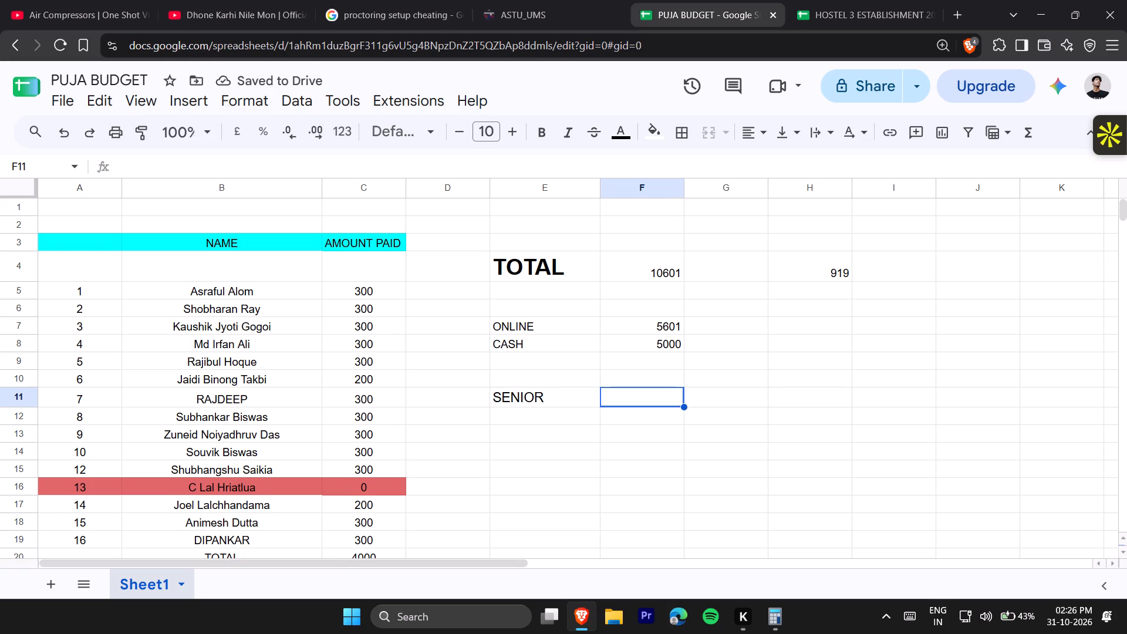
# Add PALASH in cell E12 under the SENIOR heading, with the amount 701 in F12.
pyautogui.click(546, 410)
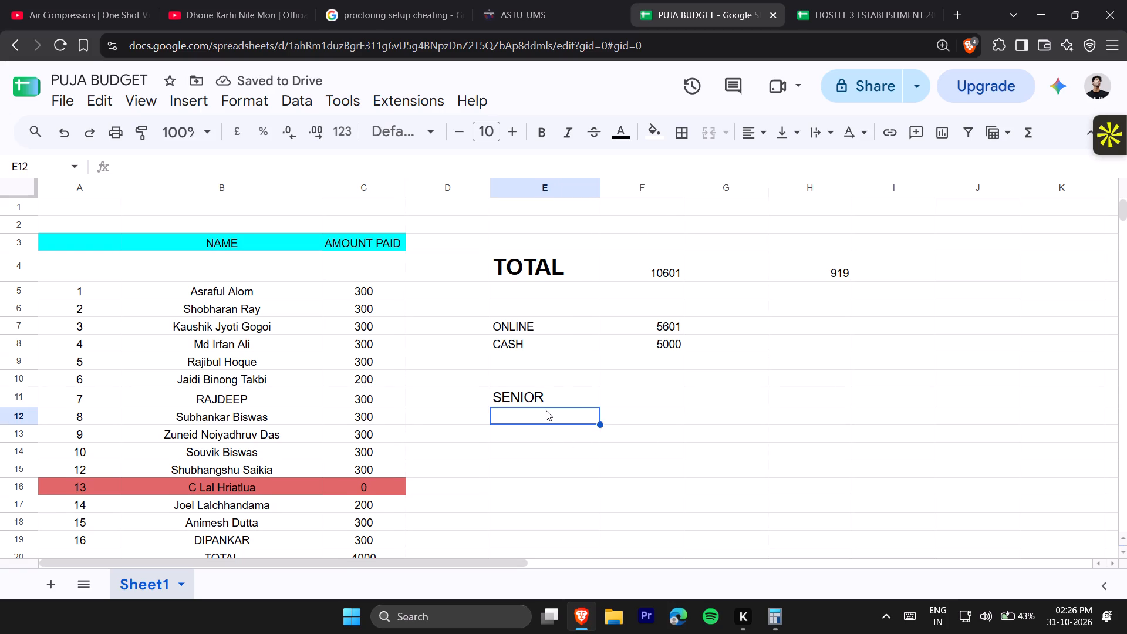
pyautogui.write('PAS')
pyautogui.press('BackSpace')
pyautogui.write('LSH')
pyautogui.press('BackSpace')
pyautogui.press('BackSpace')
pyautogui.write('ASH')
pyautogui.press('BackSpace')
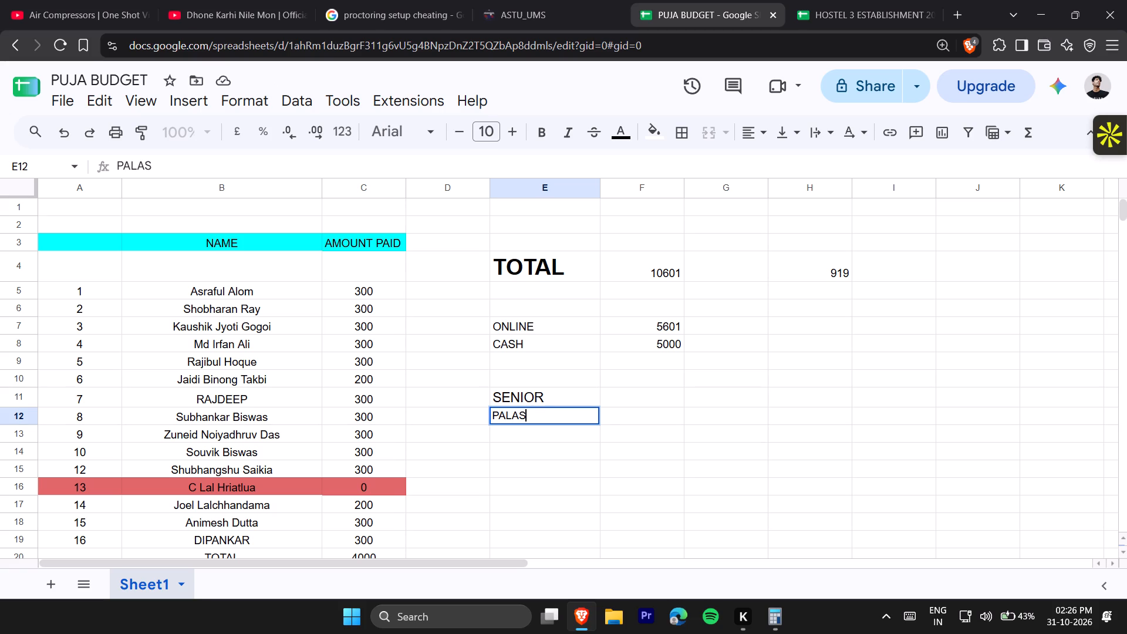
pyautogui.press('h')
pyautogui.press('Tab')
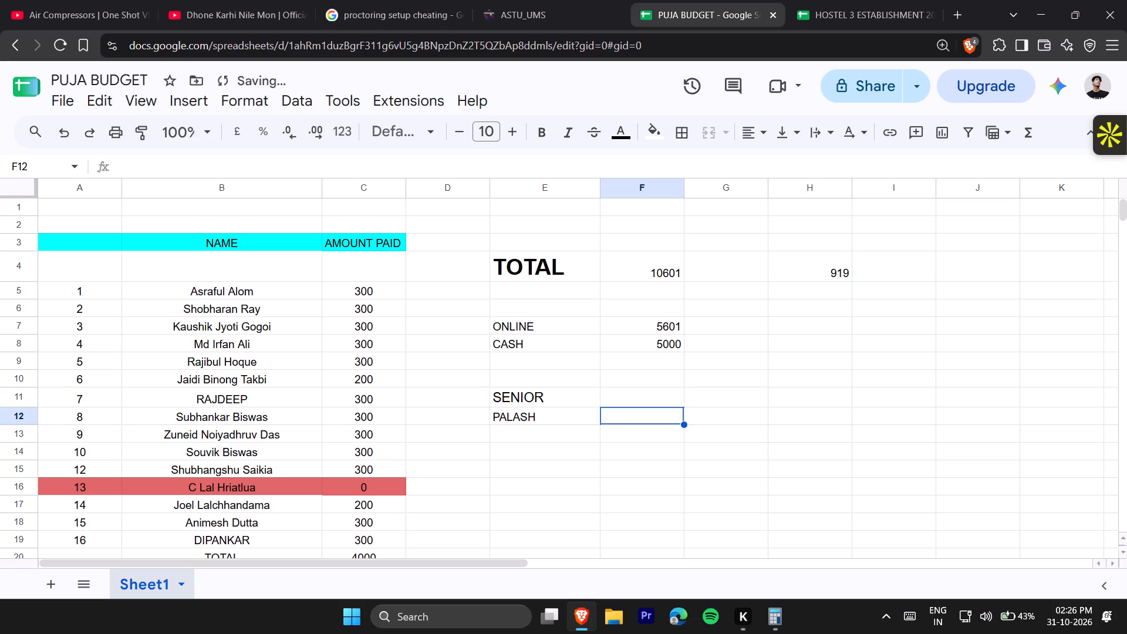
pyautogui.write('700')
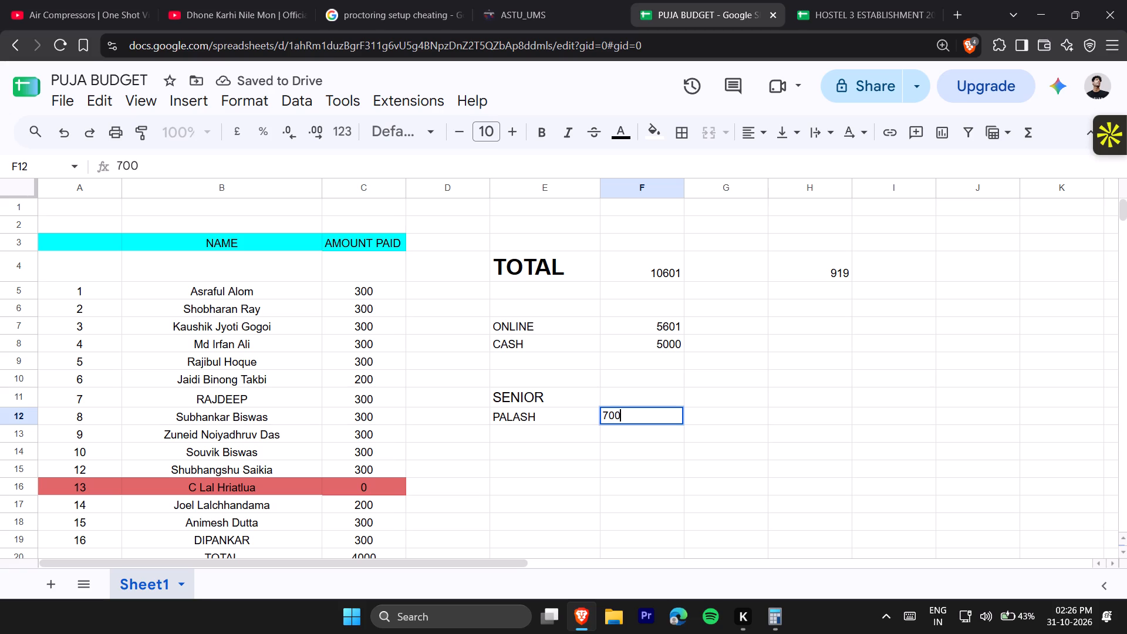
pyautogui.press('BackSpace')
pyautogui.press('1')
pyautogui.press('Return')
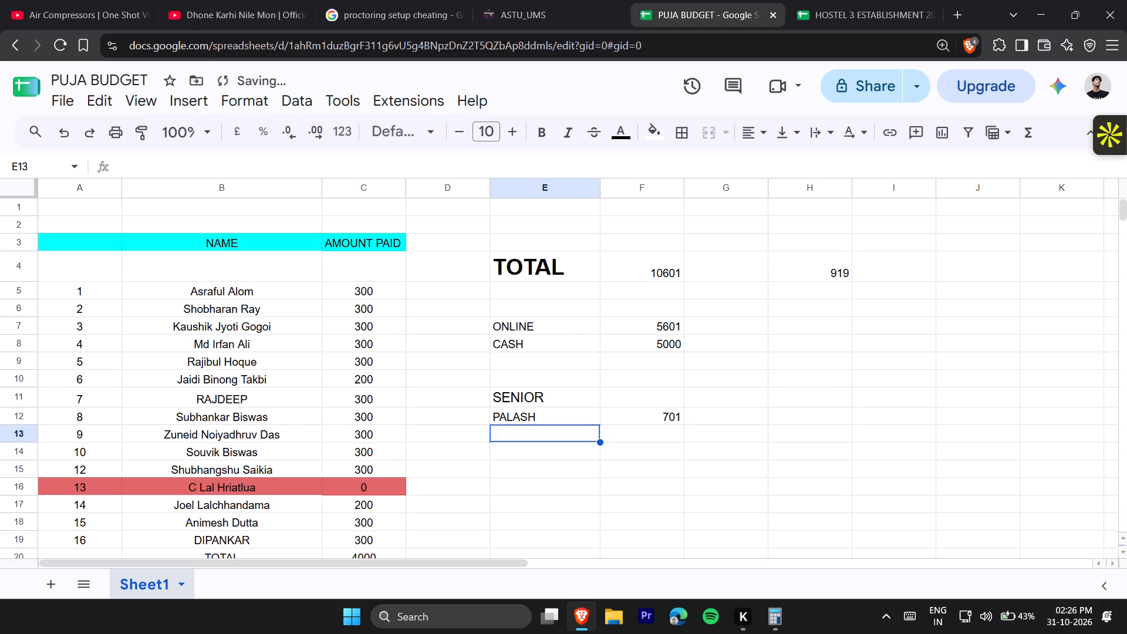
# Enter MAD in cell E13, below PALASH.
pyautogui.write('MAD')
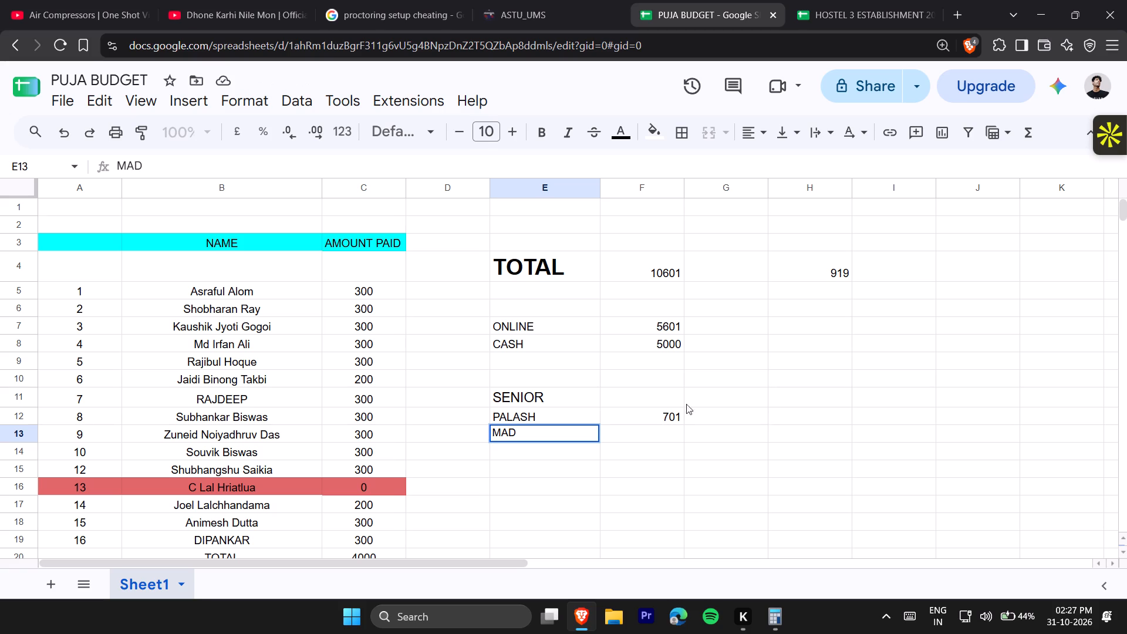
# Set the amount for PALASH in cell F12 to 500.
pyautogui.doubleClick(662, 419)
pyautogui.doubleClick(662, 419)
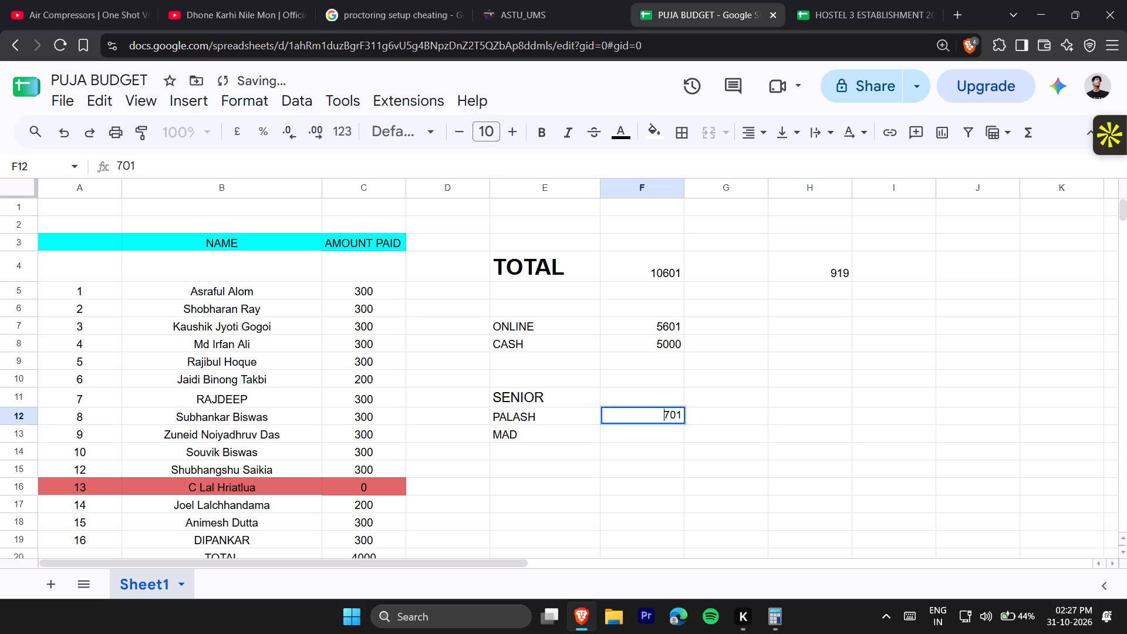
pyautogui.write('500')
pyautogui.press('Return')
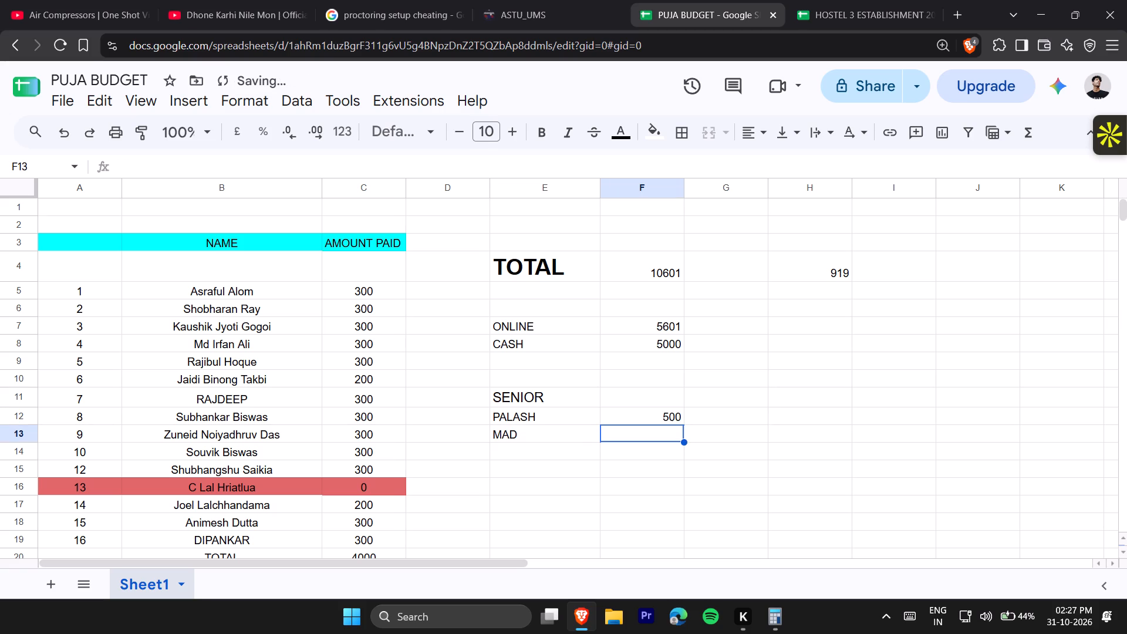
# Enter 201 as the second senior's amount in cell F13.
pyautogui.write('301')
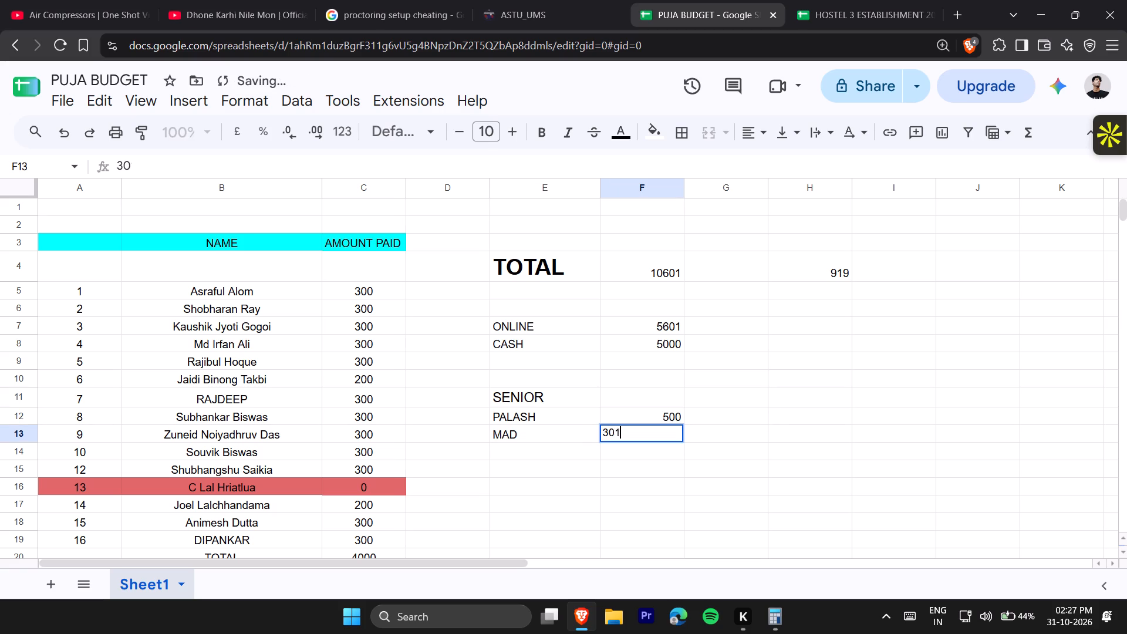
pyautogui.press('Return')
pyautogui.doubleClick(670, 439)
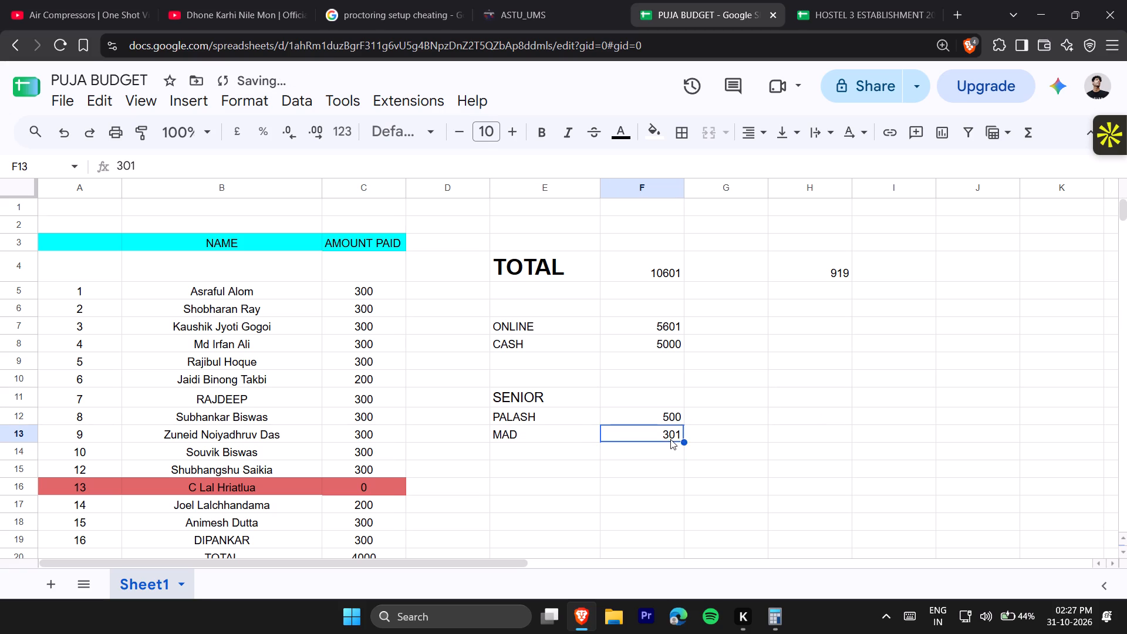
pyautogui.press('2')
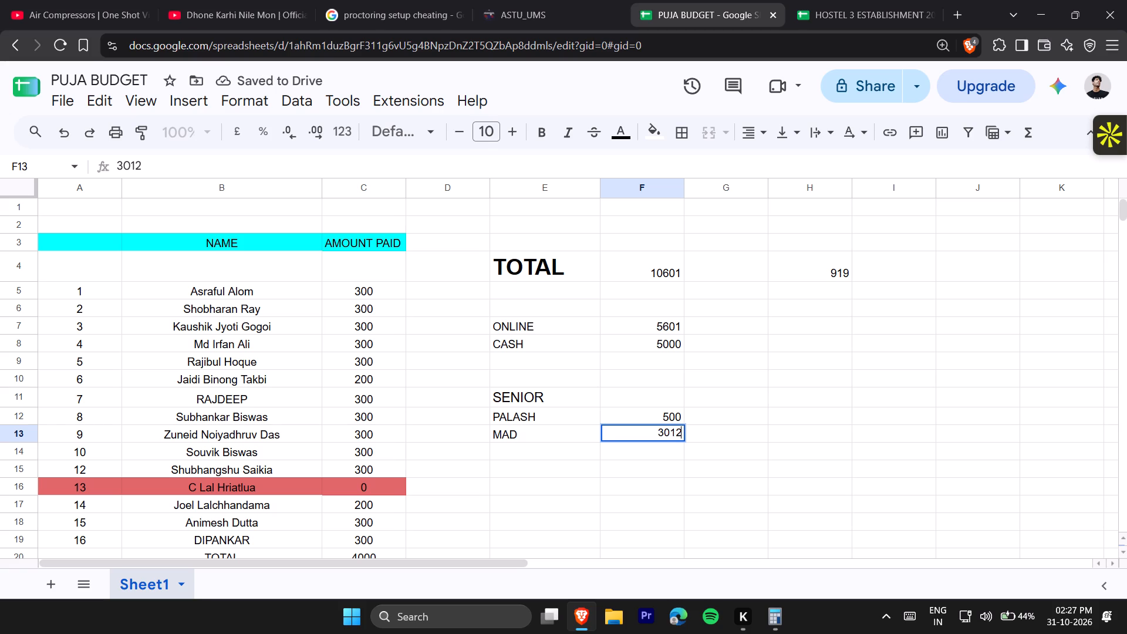
pyautogui.press('BackSpace')
pyautogui.press('BackSpace')
pyautogui.press('BackSpace')
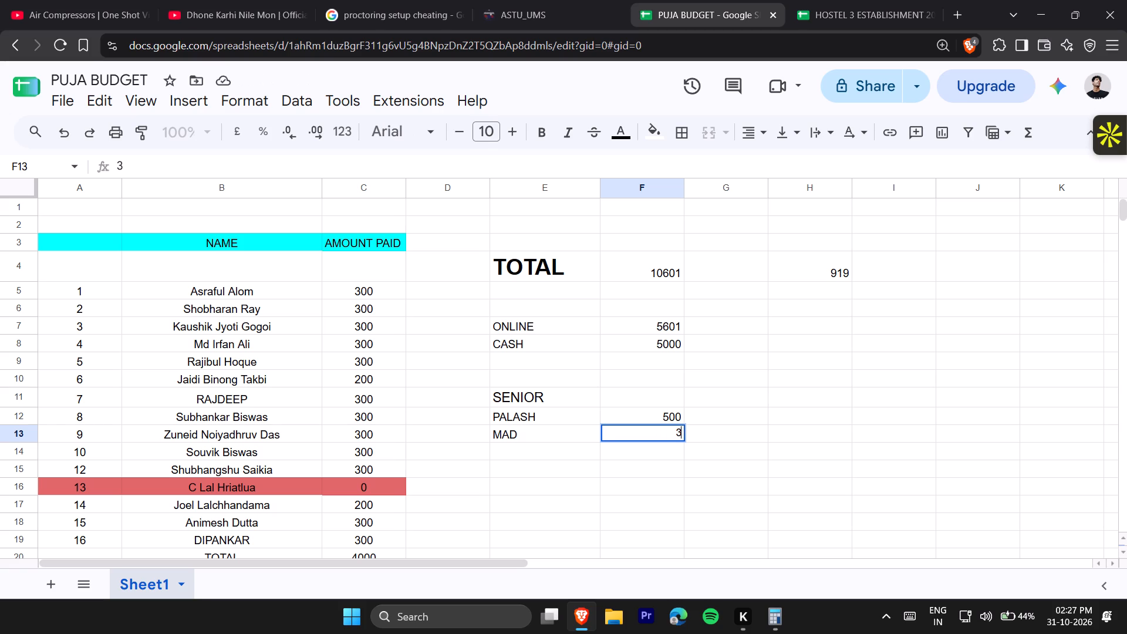
pyautogui.press('BackSpace')
pyautogui.write('201')
pyautogui.press('Return')
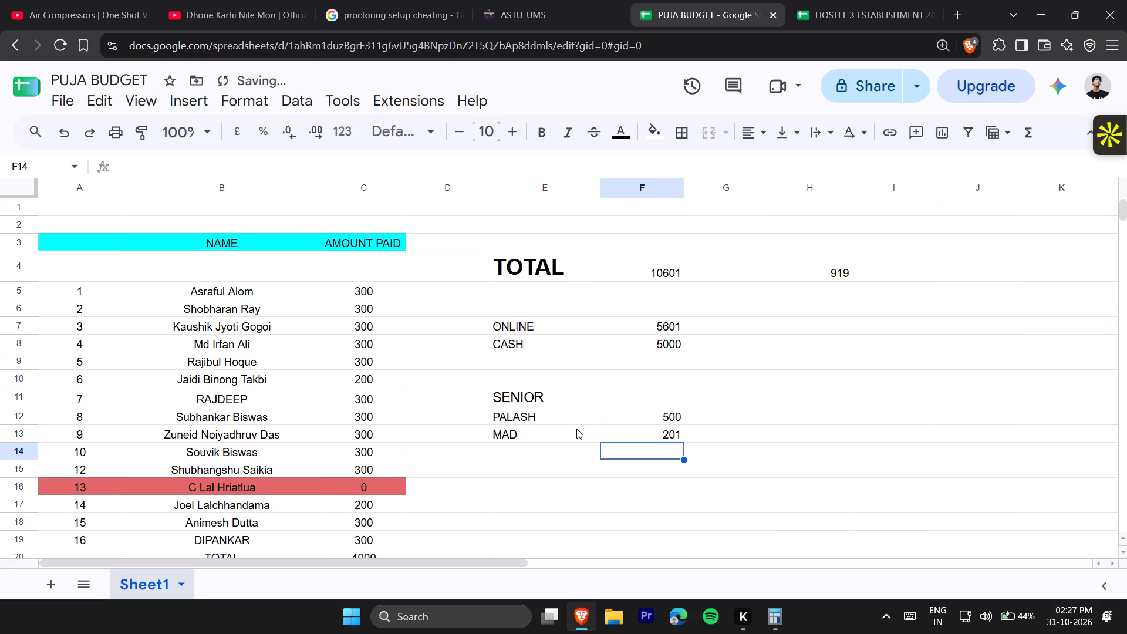
# Replace the second senior's name in cell E13 with MADHAB.
pyautogui.doubleClick(576, 431)
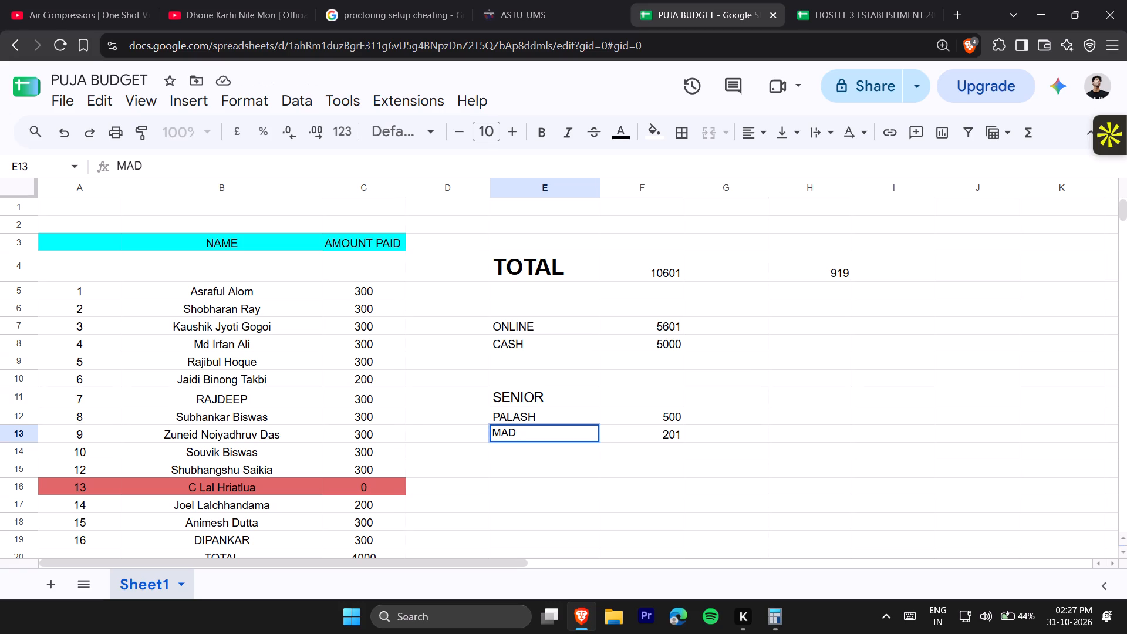
pyautogui.click(576, 431)
pyautogui.press('BackSpace')
pyautogui.press('BackSpace')
pyautogui.press('BackSpace')
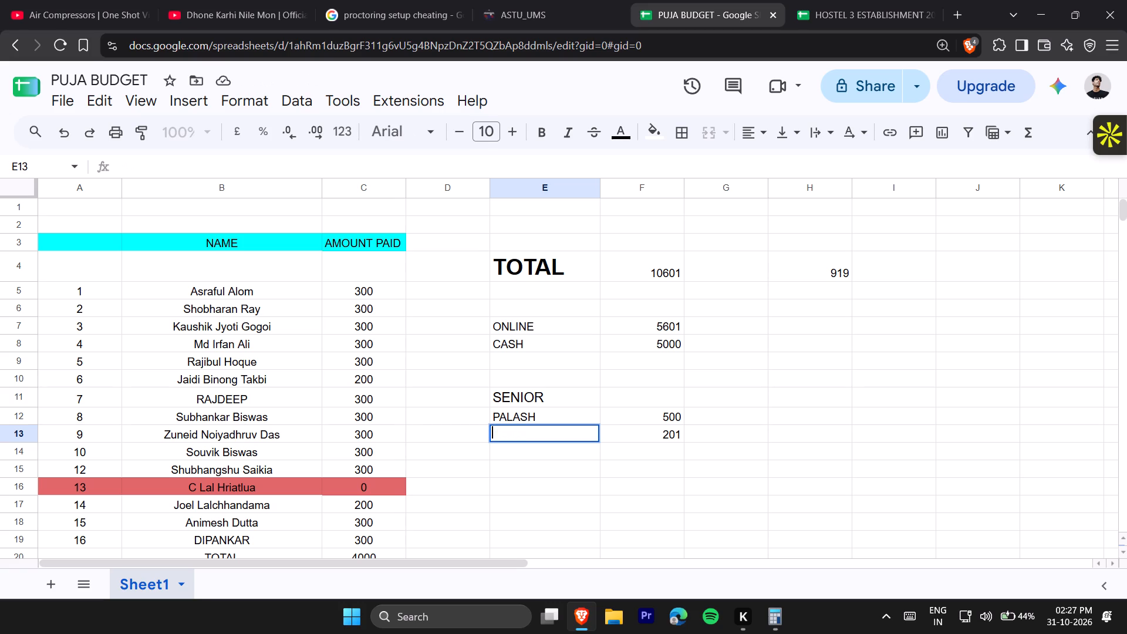
pyautogui.press('a')
pyautogui.press('BackSpace')
pyautogui.write('MA')
pyautogui.write('DHAB')
# Set the amount for PALASH in cell F12 to 501.
pyautogui.doubleClick(672, 416)
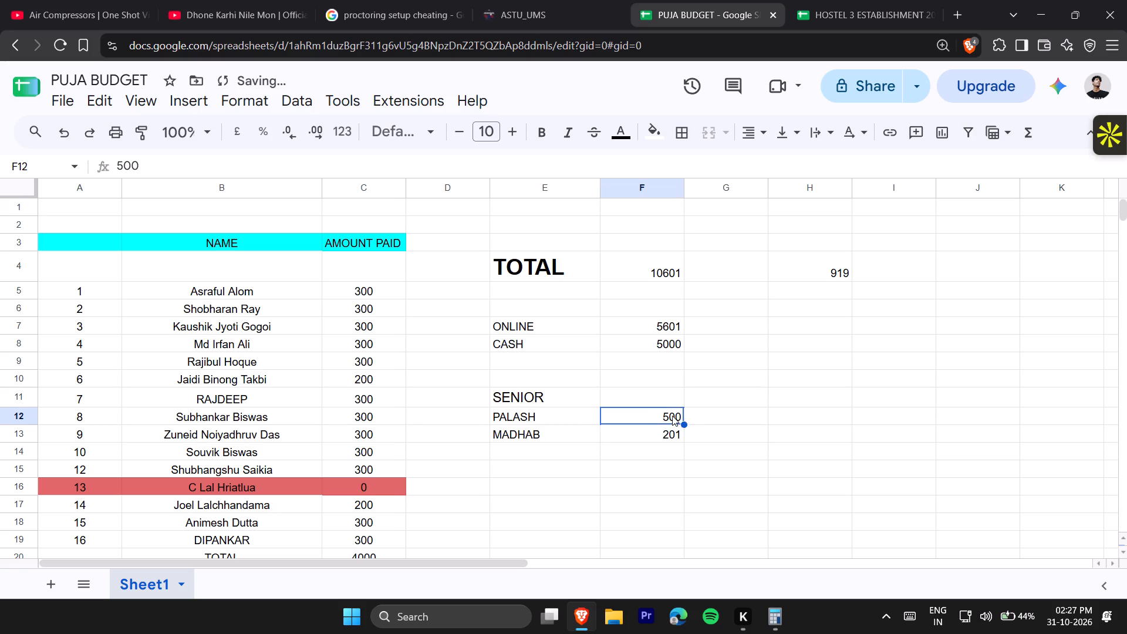
pyautogui.press('BackSpace')
pyautogui.press('1')
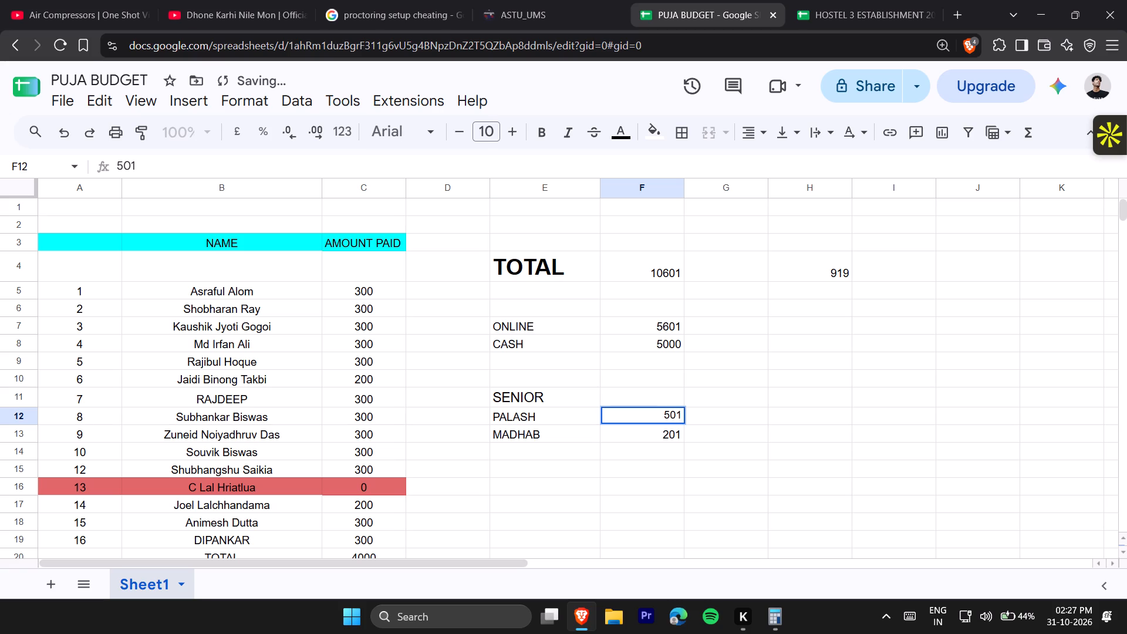
pyautogui.click(751, 438)
# Review the payment lists down to the 4TH YEAR TOTAL, examining the blank amount cell C49 for serial number 6.
pyautogui.scroll(-3, 751, 438)
pyautogui.scroll(3, 751, 438)
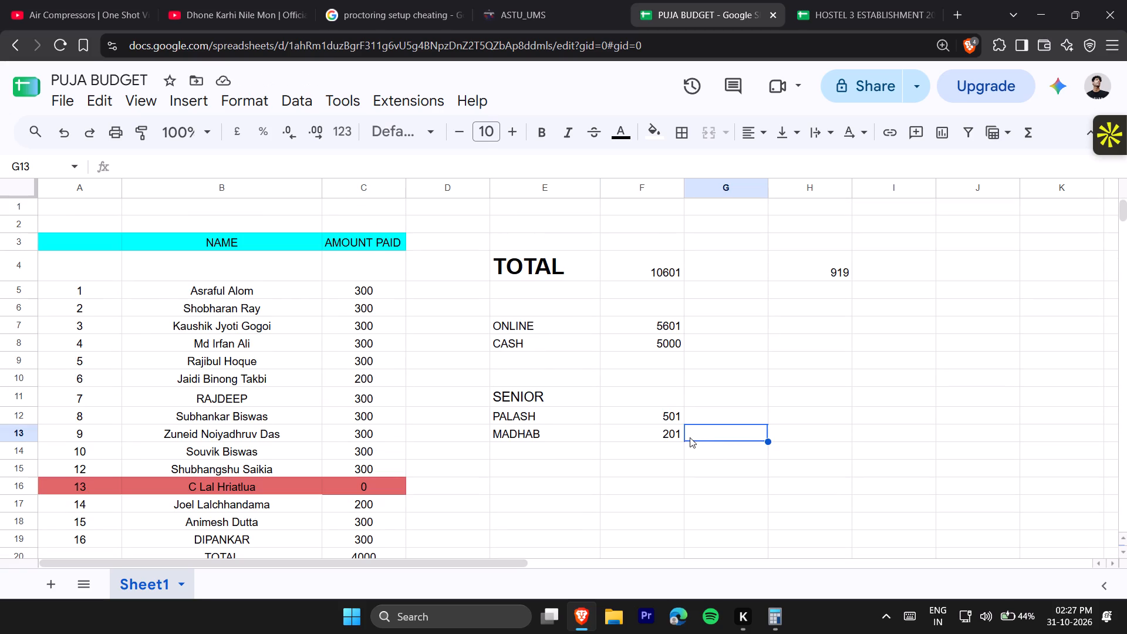
pyautogui.click(876, 352)
pyautogui.scroll(1, 876, 352)
pyautogui.scroll(-1, 876, 355)
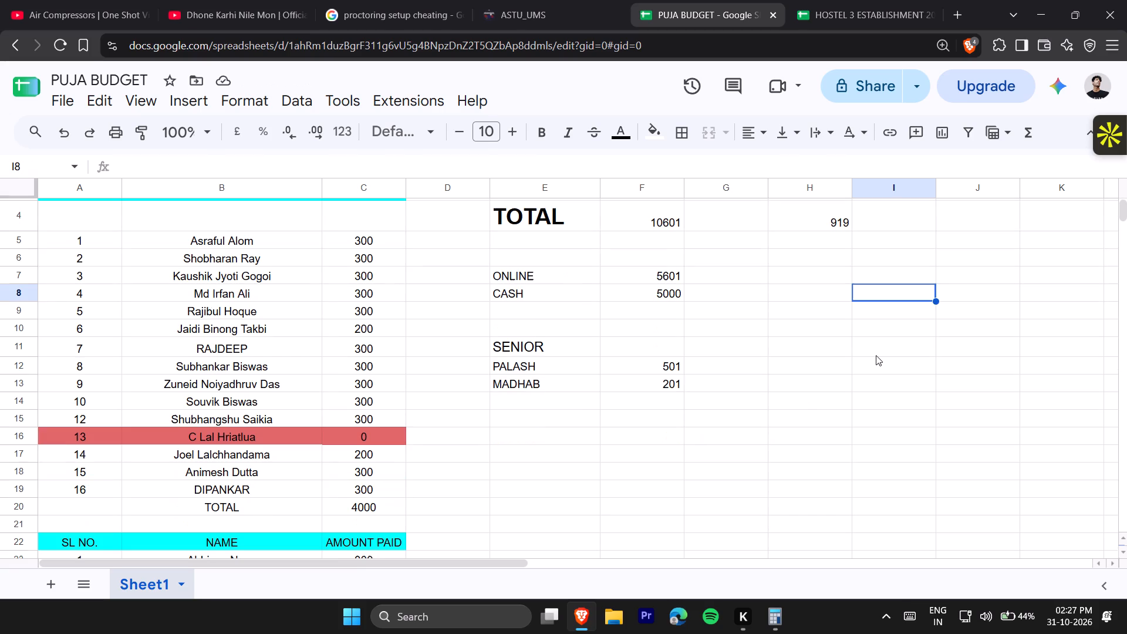
pyautogui.scroll(-4, 696, 384)
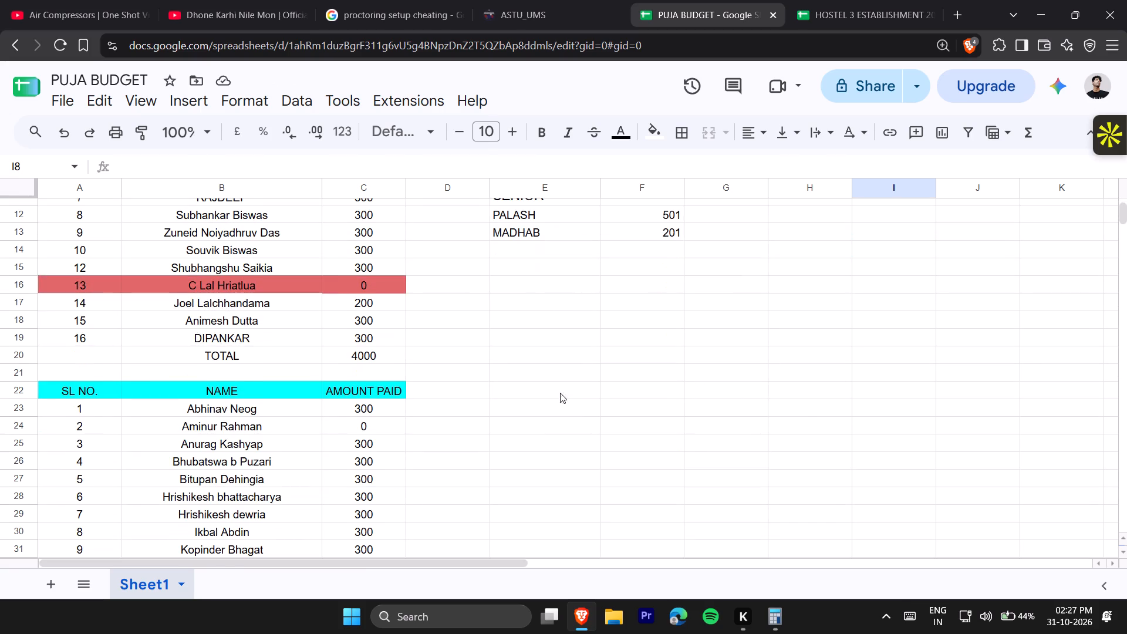
pyautogui.scroll(-7, 535, 396)
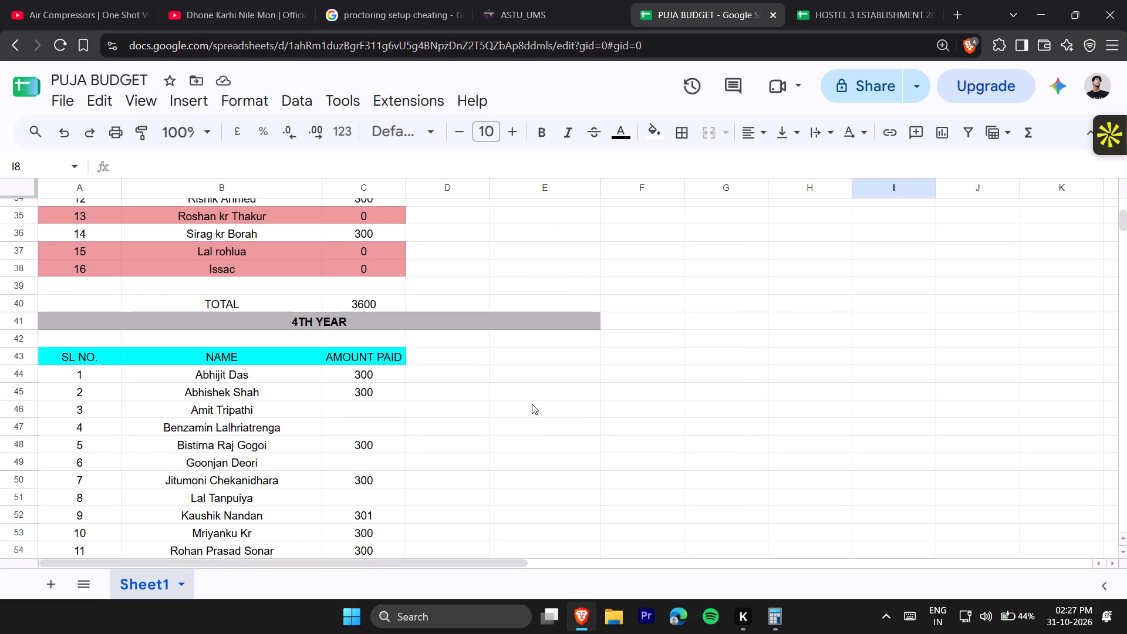
pyautogui.scroll(-6, 532, 404)
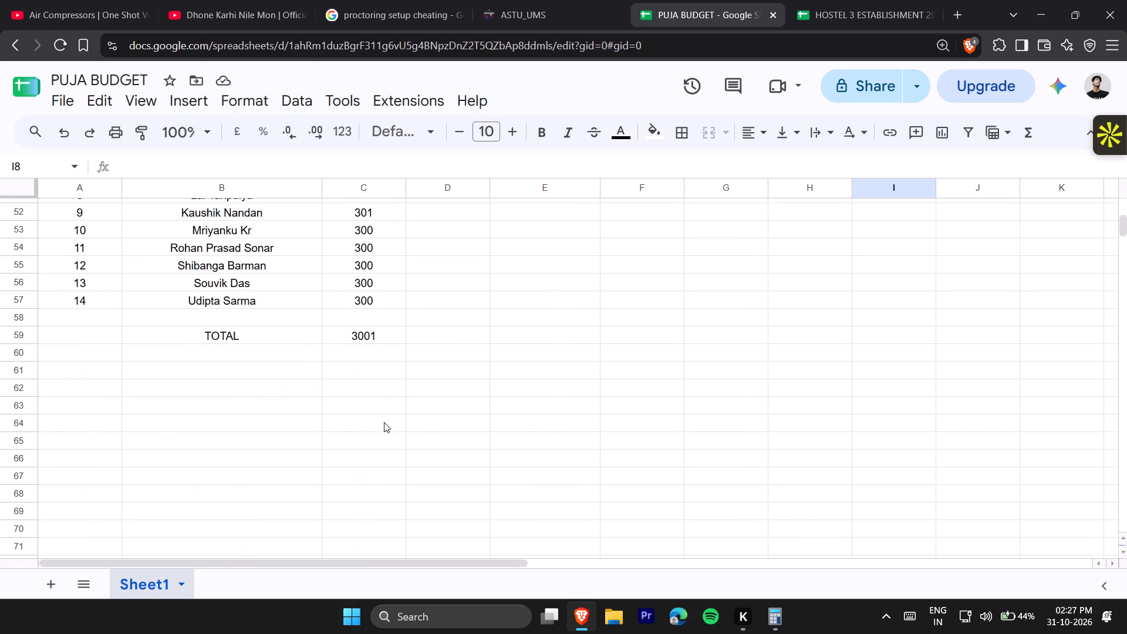
pyautogui.scroll(4, 257, 406)
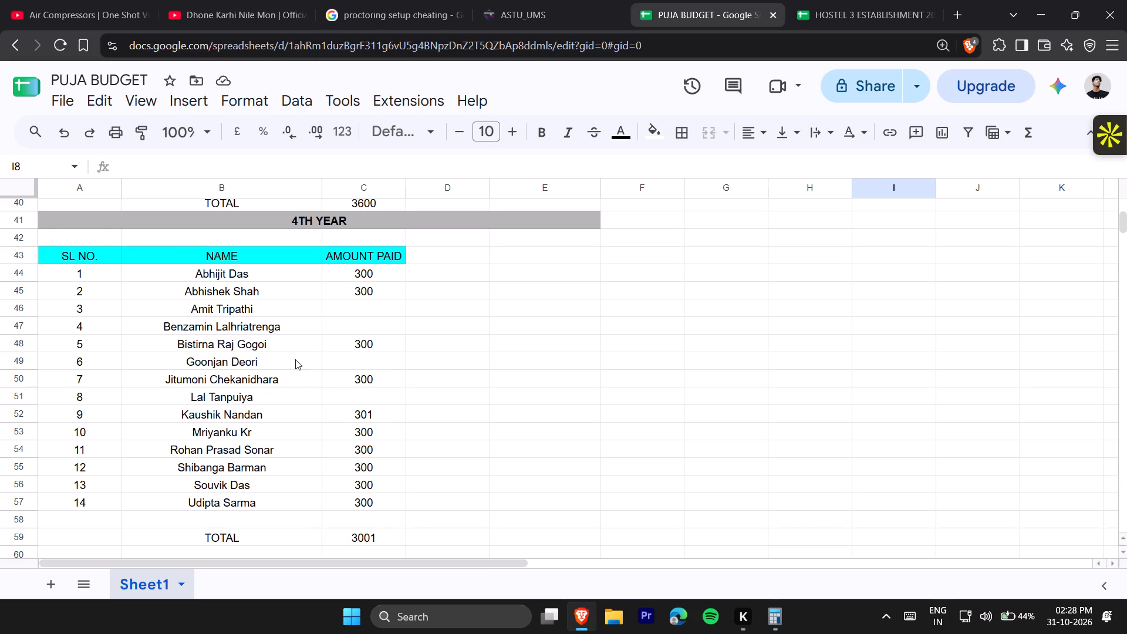
pyautogui.click(331, 363)
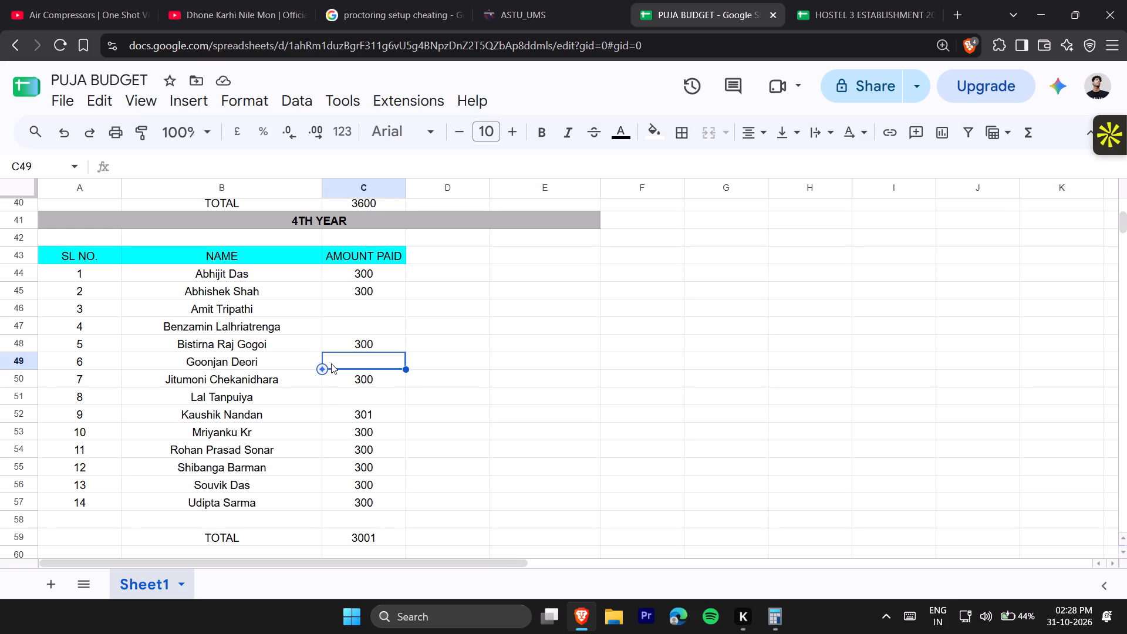
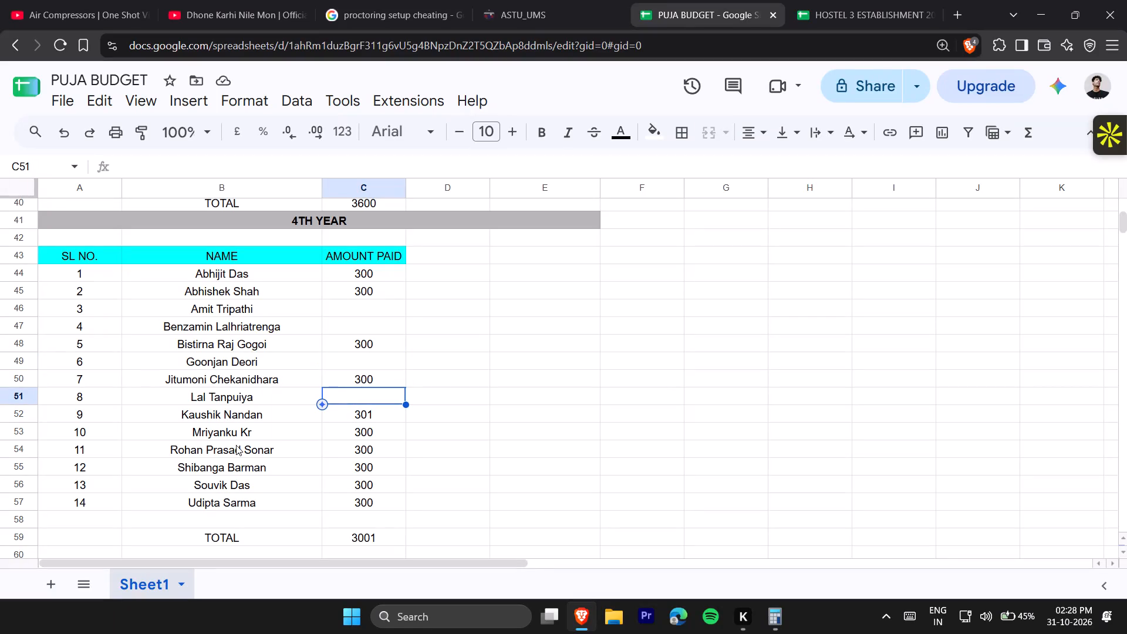
# Enlarge the font of the TOTAL amount in cell F4 to size 21.
pyautogui.scroll(12, 134, 377)
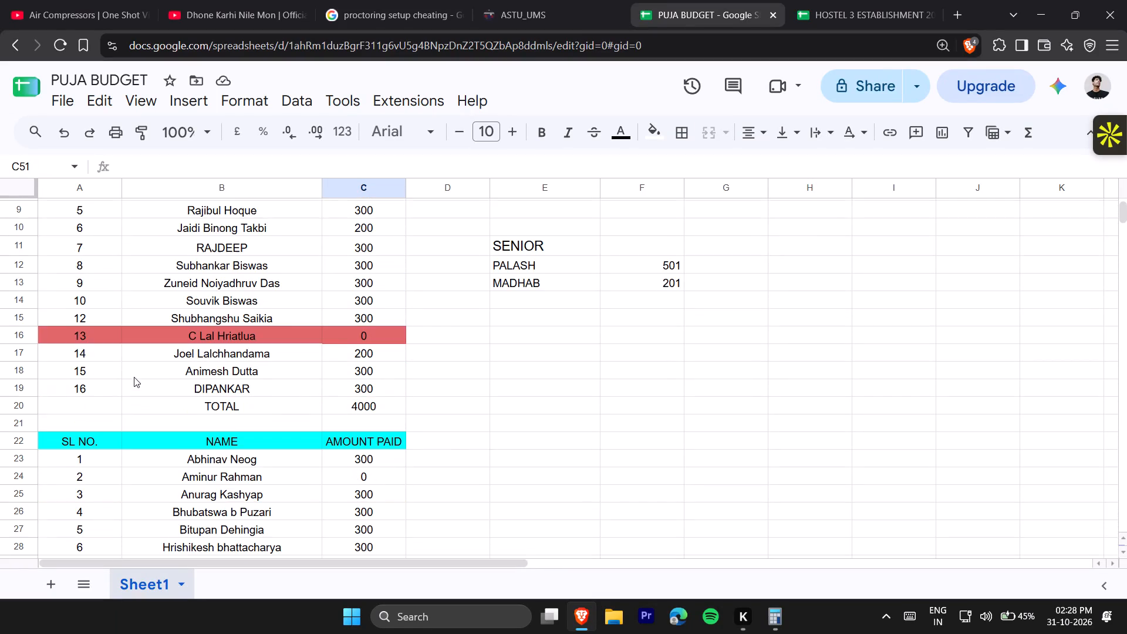
pyautogui.scroll(3, 134, 377)
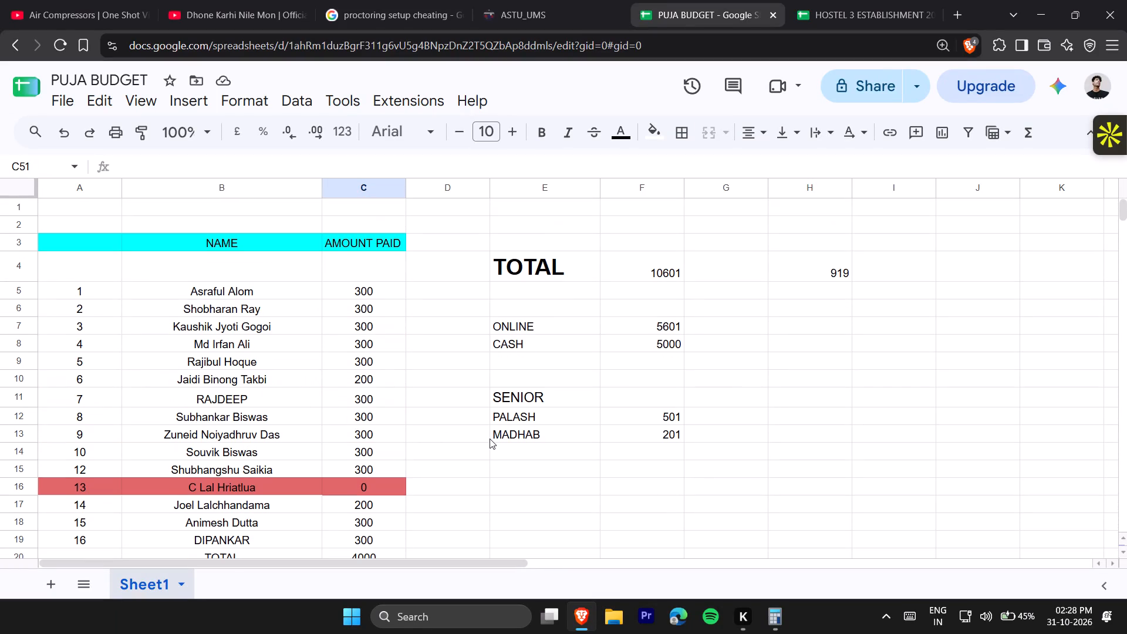
pyautogui.click(670, 263)
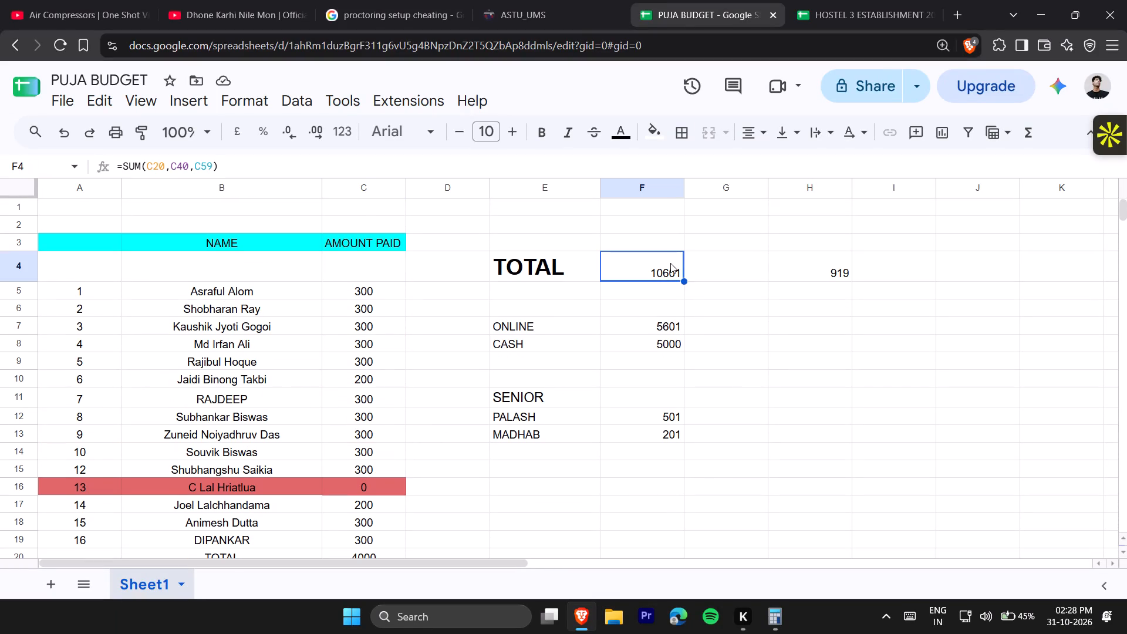
pyautogui.hotkey('ctrl', 'shift', '.')
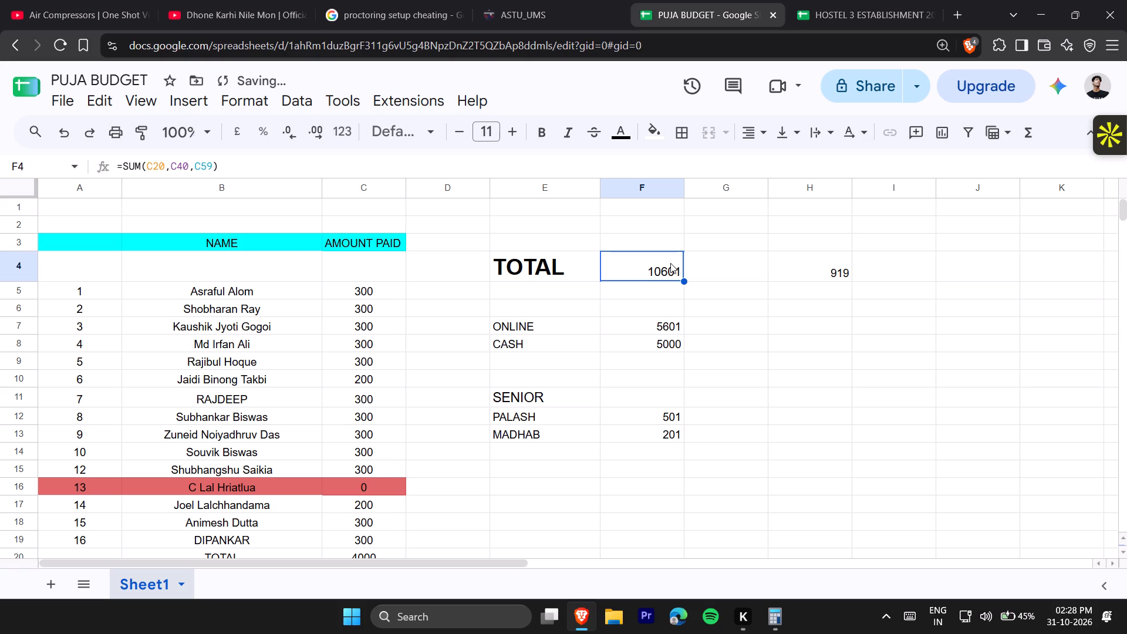
pyautogui.hotkey('ctrl', 'shift', '.')
pyautogui.hotkey('ctrl', 'shift', '.')
pyautogui.hotkey('ctrl', 'shift', '.')
pyautogui.hotkey('ctrl', 'shift', '.')
pyautogui.hotkey('ctrl', 'shift', '.')
pyautogui.hotkey('ctrl', 'shift', '.')
pyautogui.hotkey('ctrl', 'shift', '.')
pyautogui.hotkey('ctrl', 'shift', '.')
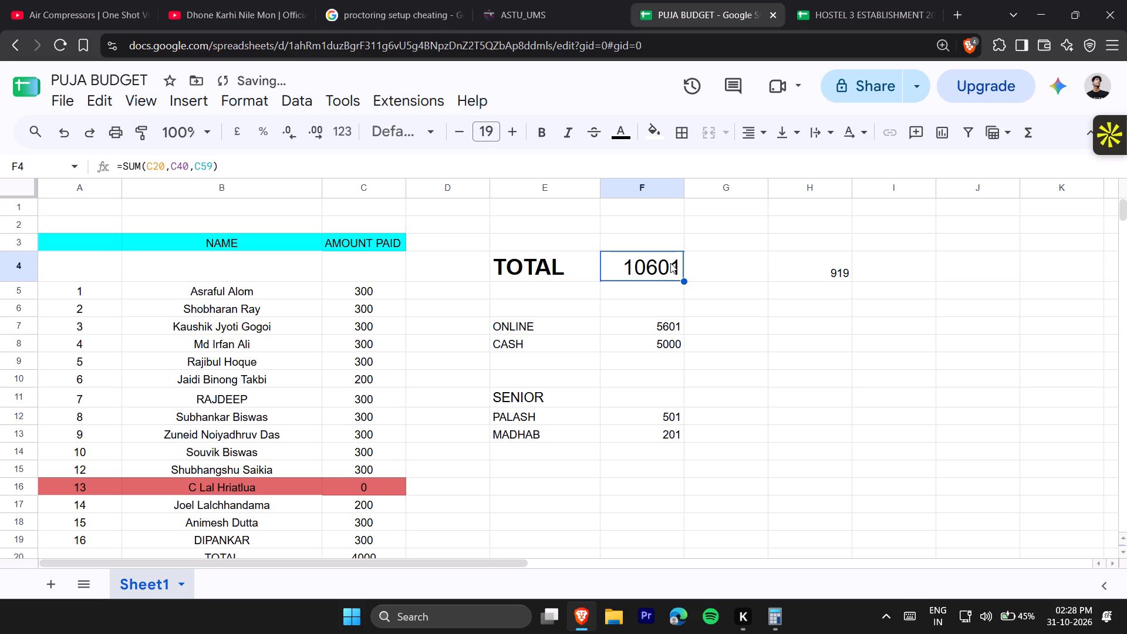
pyautogui.hotkey('ctrl', 'shift', '.')
pyautogui.hotkey('ctrl', 'shift', '.')
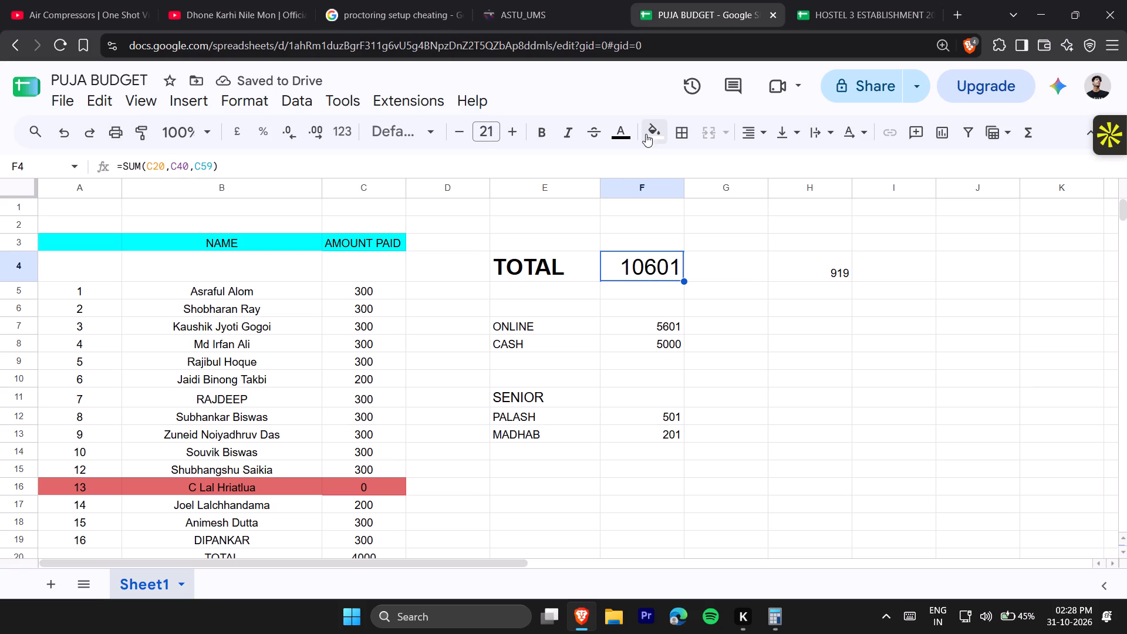
# Format the TOTAL amount in cell F4 with red text colour and bold.
pyautogui.click(627, 133)
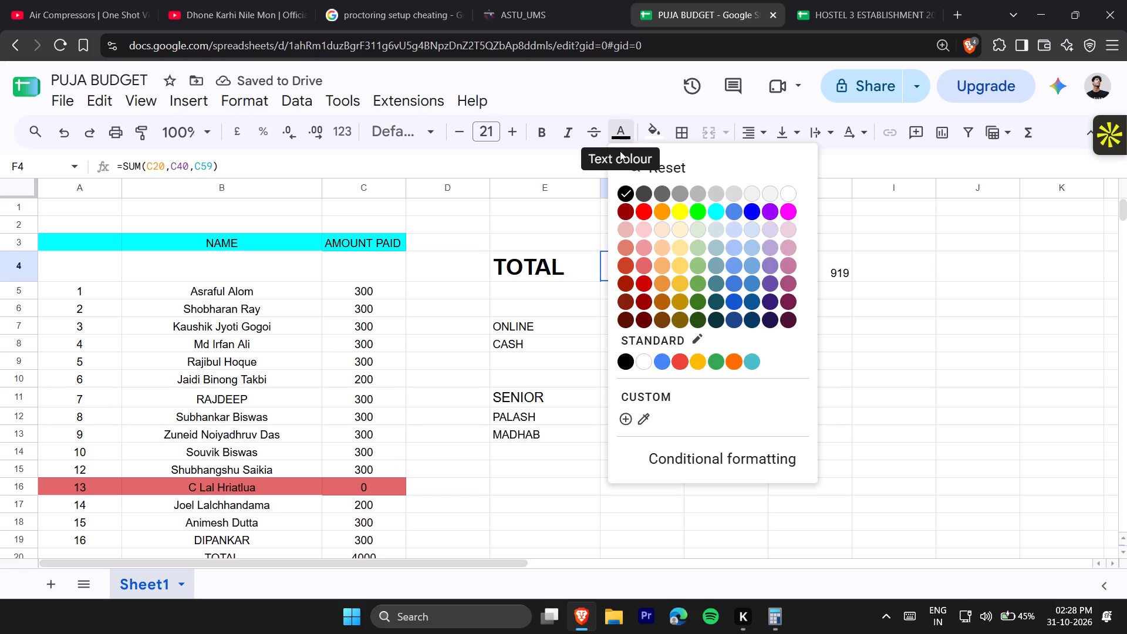
pyautogui.click(645, 211)
pyautogui.click(943, 248)
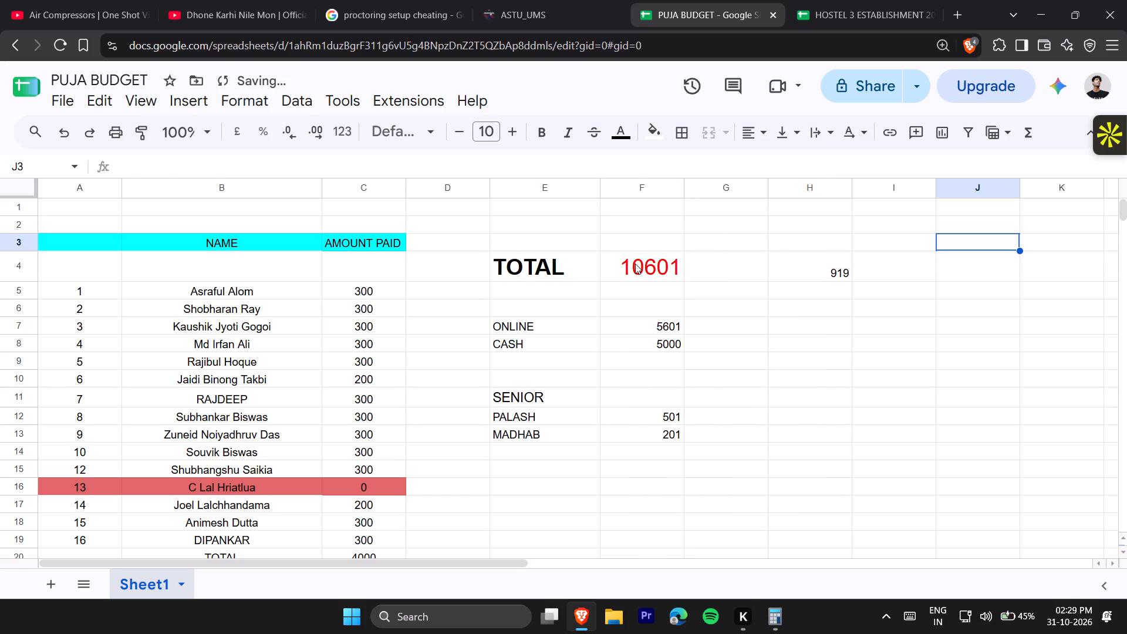
pyautogui.click(635, 264)
pyautogui.click(539, 137)
pyautogui.click(797, 305)
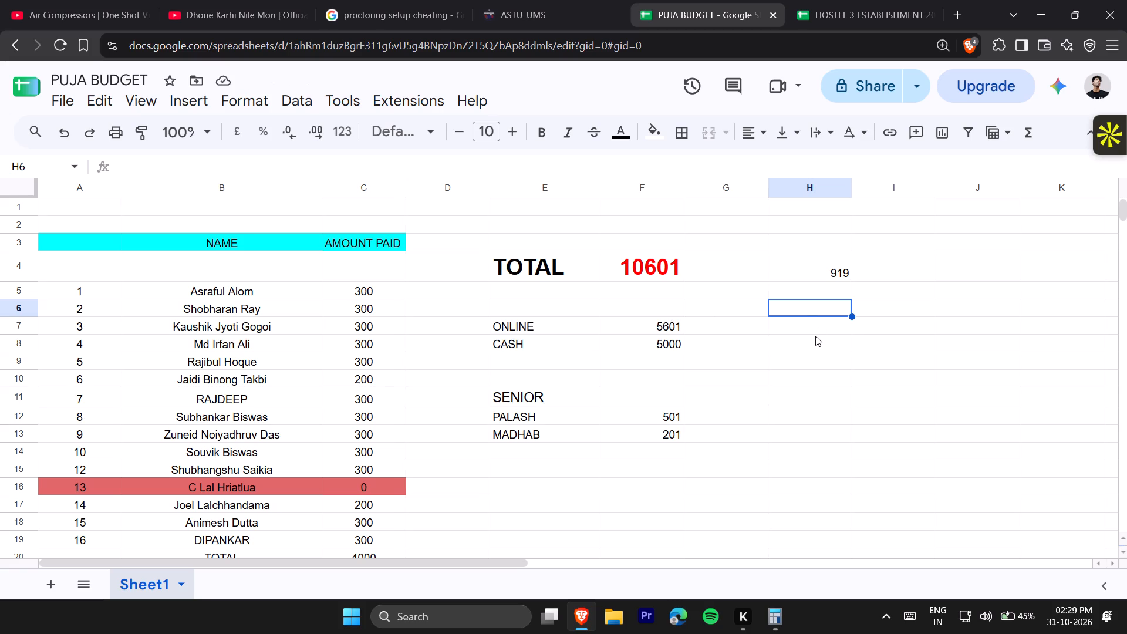
# Enter the label PUJA TOTAL in cell E3 above TOTAL, with its text at font size 14.
pyautogui.click(537, 241)
pyautogui.doubleClick(537, 241)
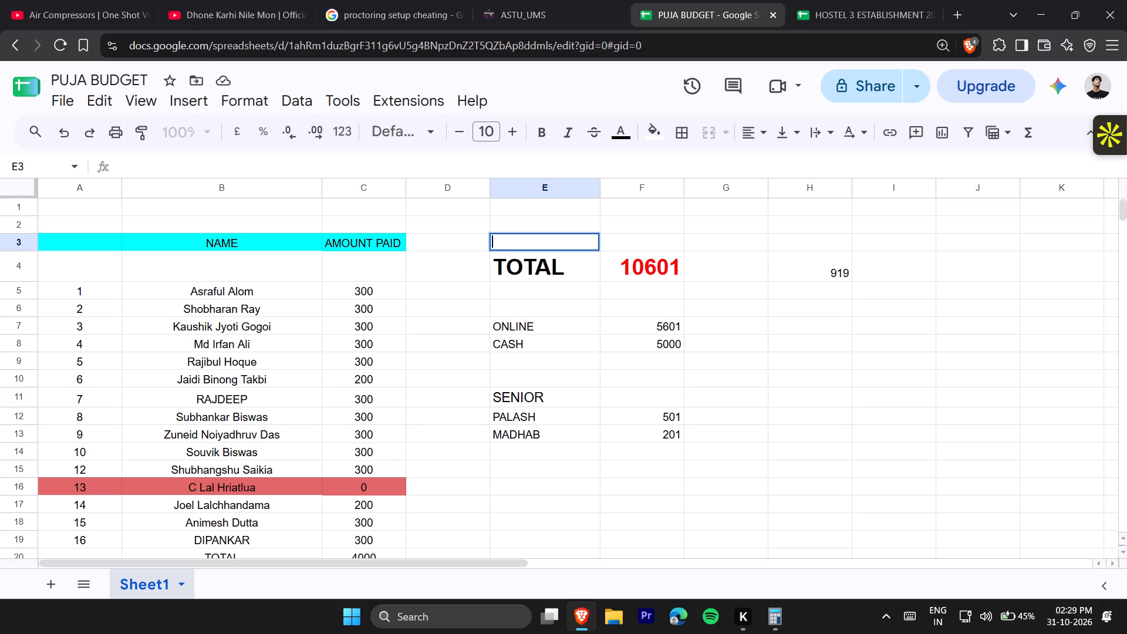
pyautogui.write('PUJA TOTAL')
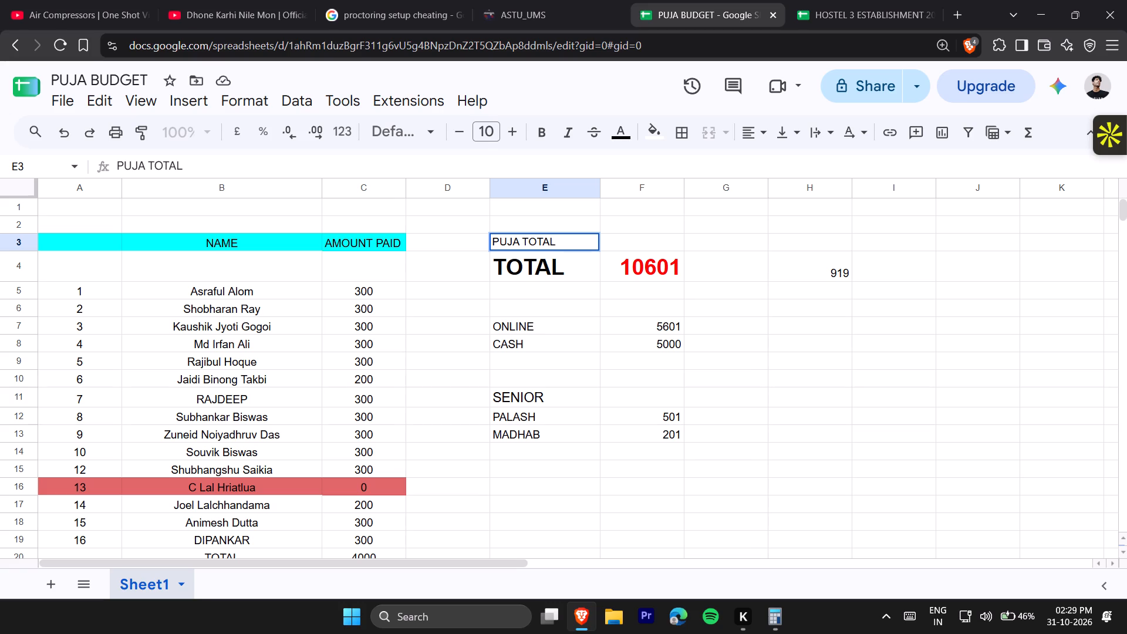
pyautogui.hotkey('ctrl', 'a')
pyautogui.hotkey('ctrl', 'shift', '.')
pyautogui.hotkey('ctrl', 'shift', '.')
pyautogui.hotkey('ctrl', 'shift', '.')
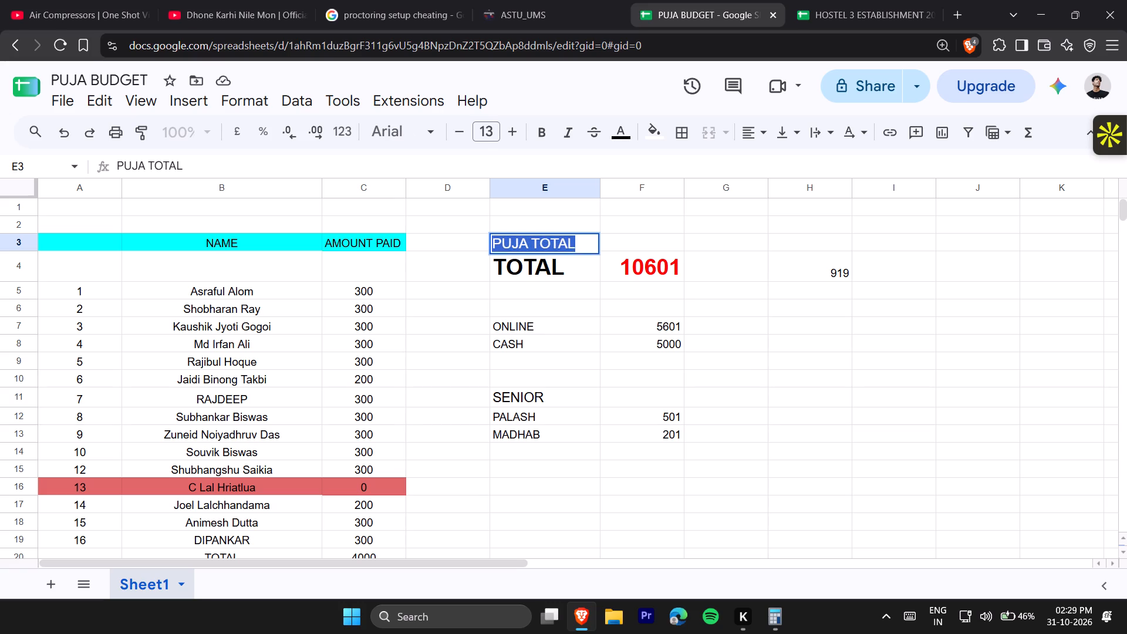
pyautogui.hotkey('ctrl', 'shift', '.')
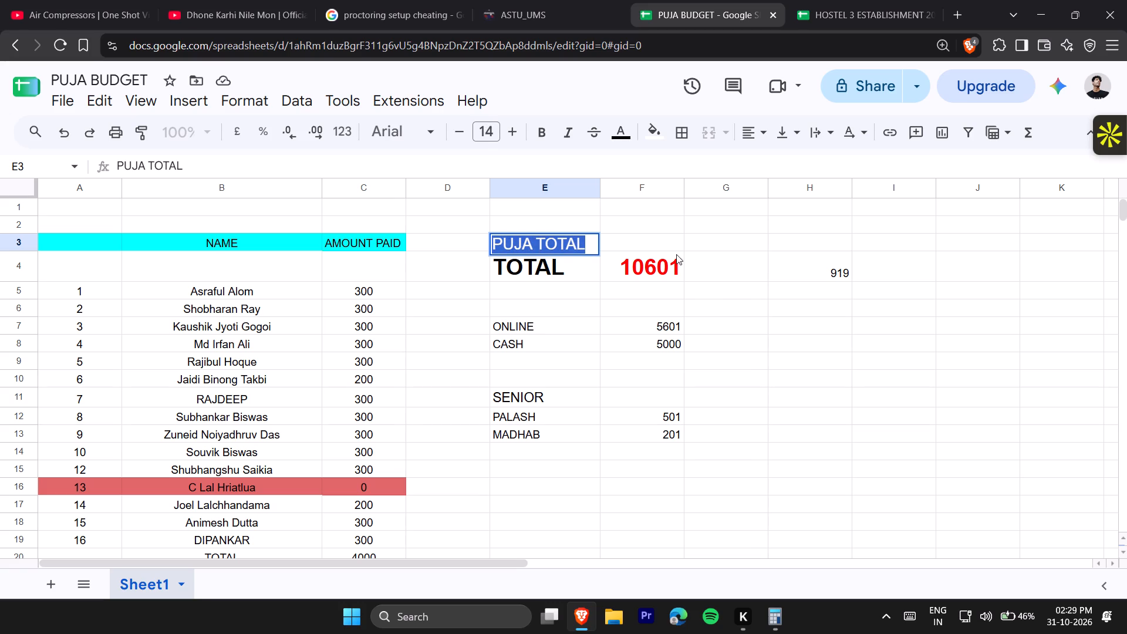
pyautogui.click(646, 411)
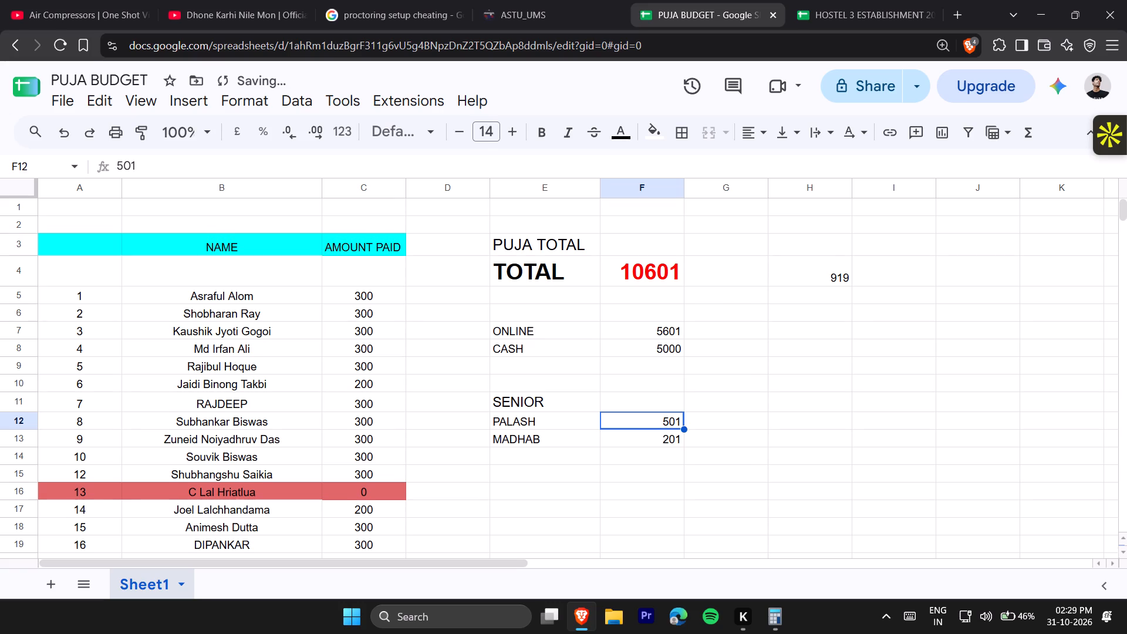
# Enter the formula =SUM(F12,F13) in cell F11 beside the SENIOR heading to total the seniors' contributions.
pyautogui.click(636, 407)
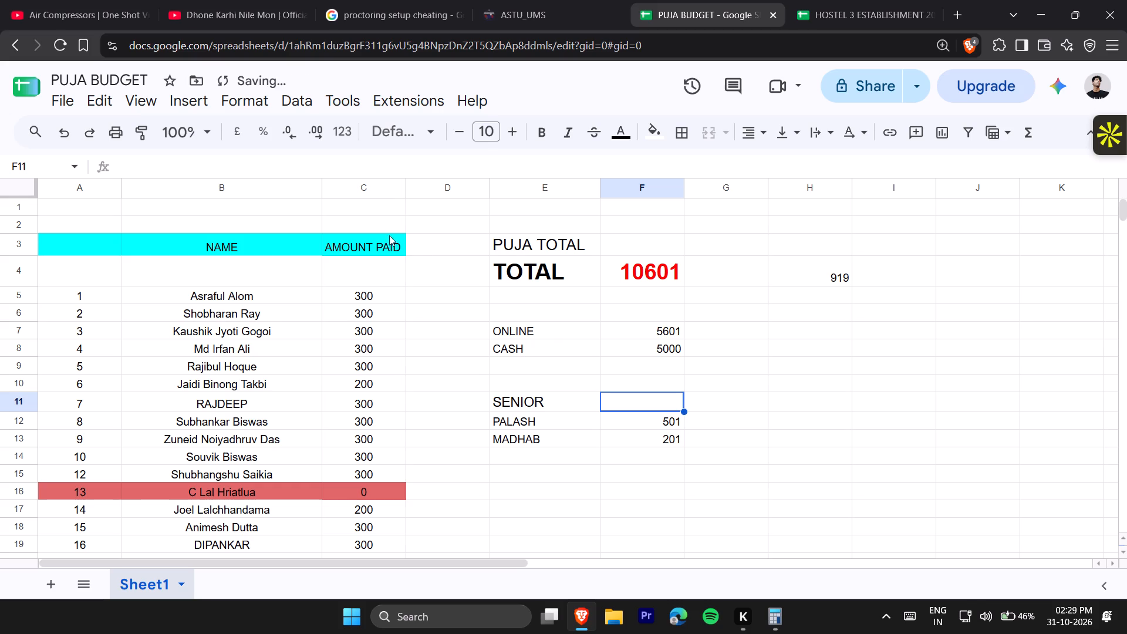
pyautogui.click(351, 166)
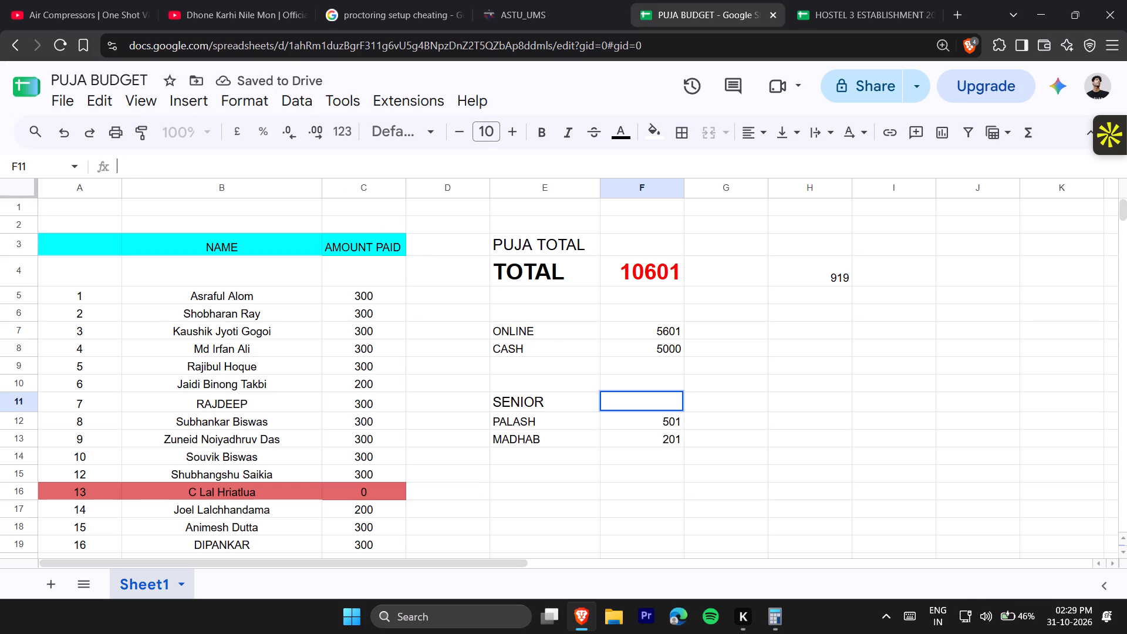
pyautogui.press('=')
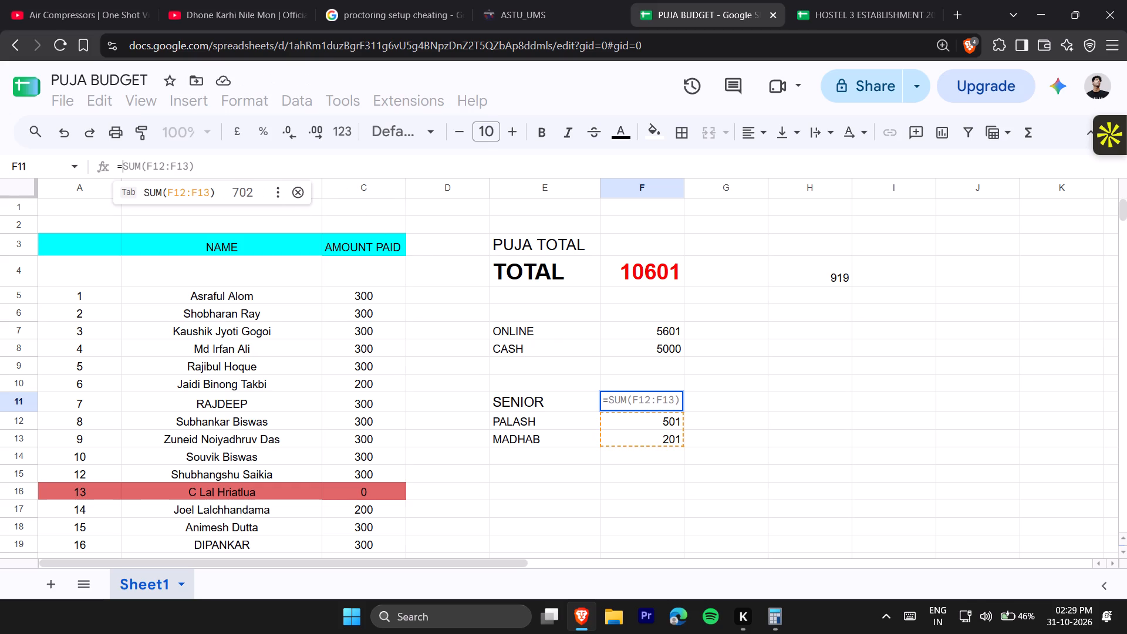
pyautogui.write('SU')
pyautogui.press('m')
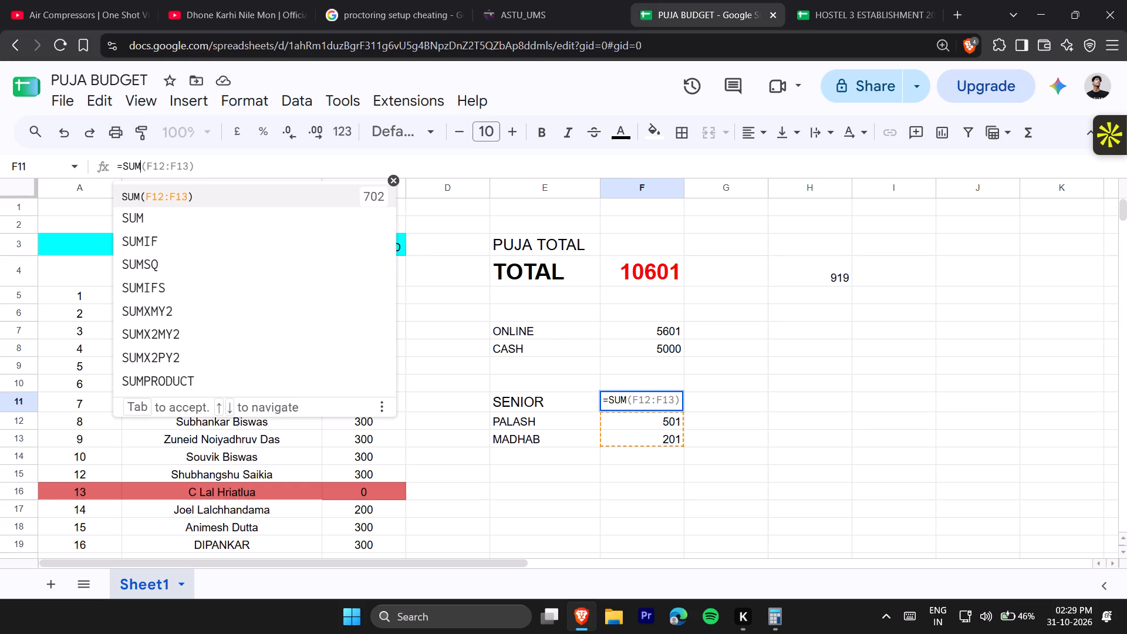
pyautogui.write('()')
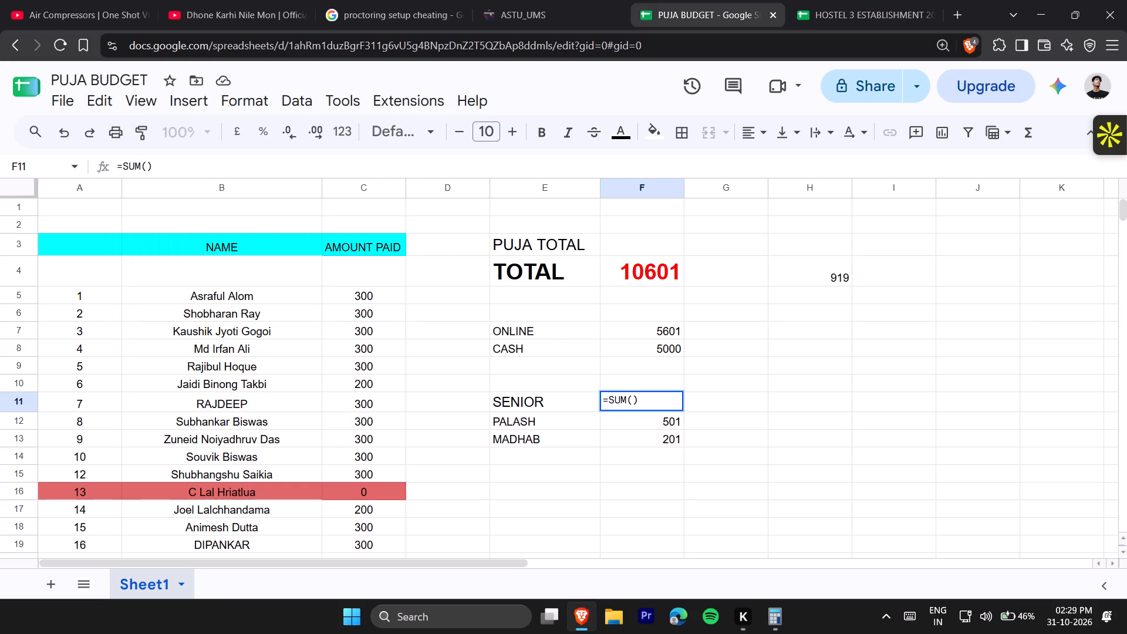
pyautogui.press('Left')
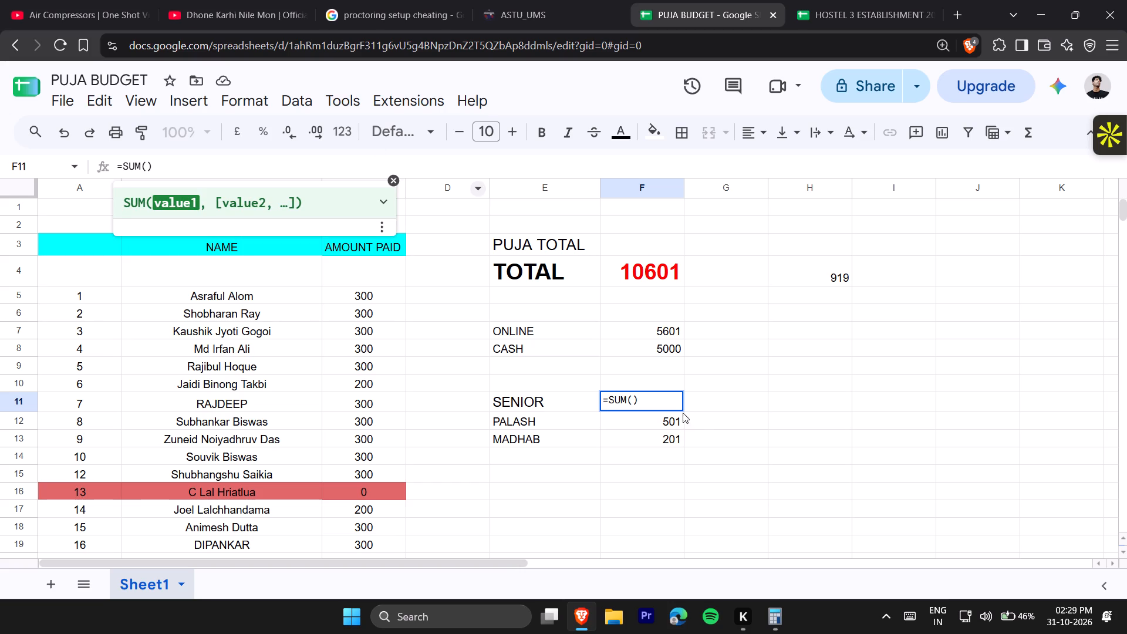
pyautogui.keyDown('ctrl'); pyautogui.click(661, 420); pyautogui.keyUp('ctrl')
pyautogui.keyDown('ctrl'); pyautogui.click(663, 447); pyautogui.keyUp('ctrl')
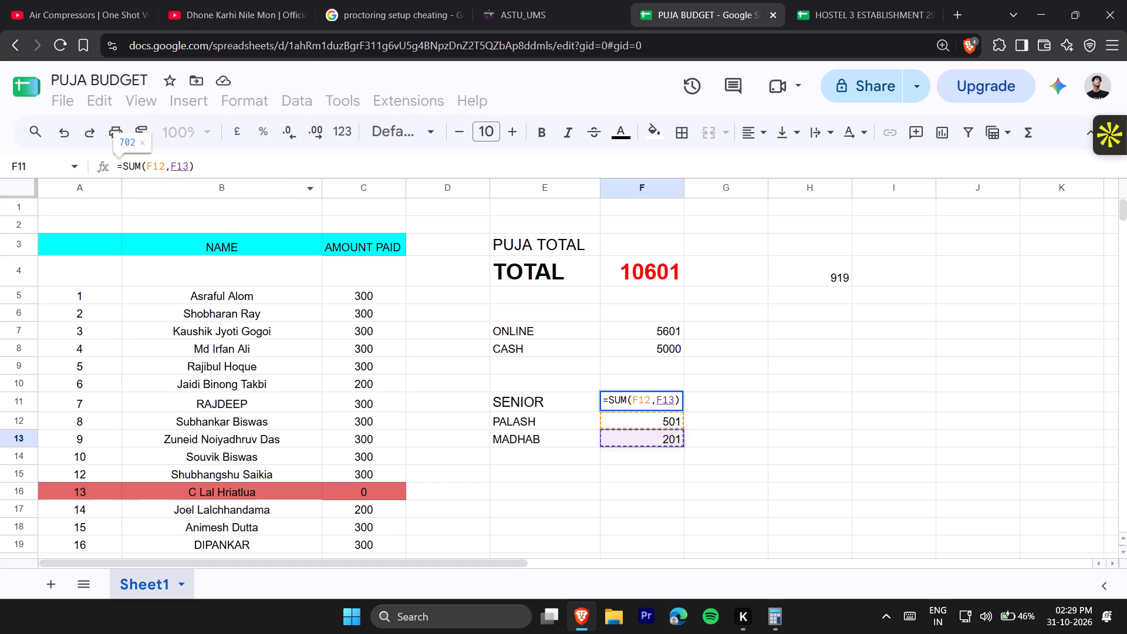
pyautogui.click(275, 163)
pyautogui.press('Return')
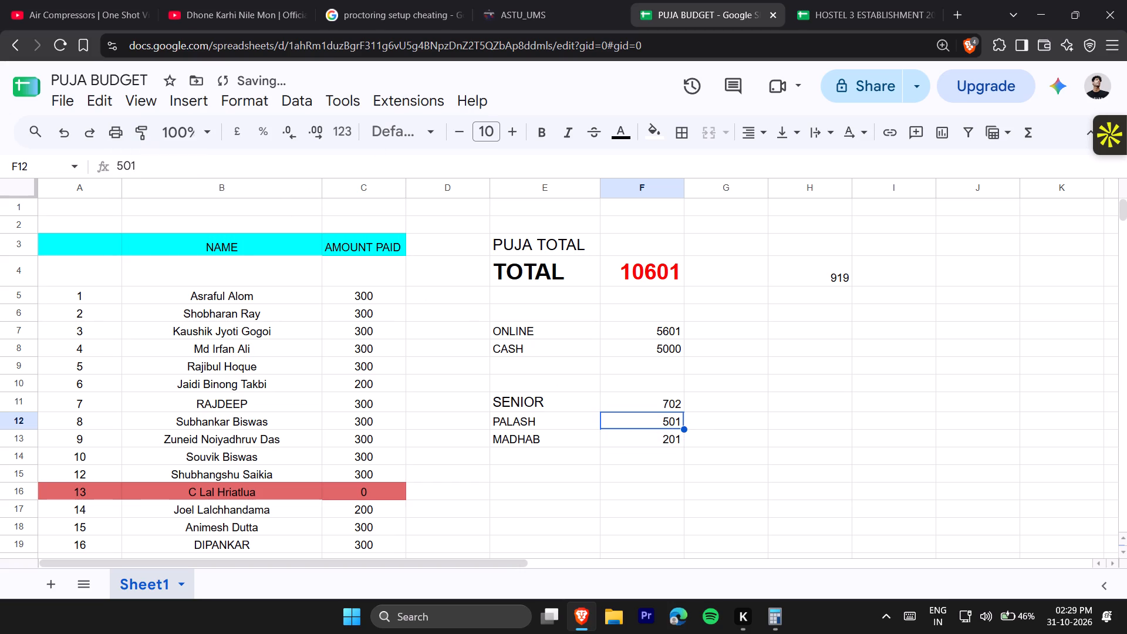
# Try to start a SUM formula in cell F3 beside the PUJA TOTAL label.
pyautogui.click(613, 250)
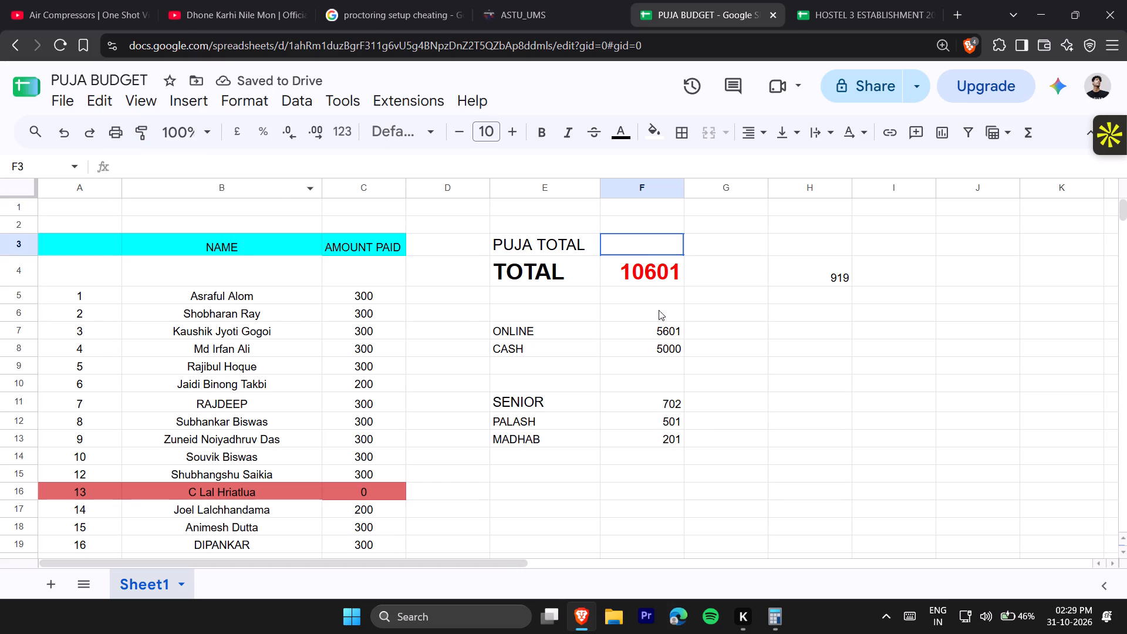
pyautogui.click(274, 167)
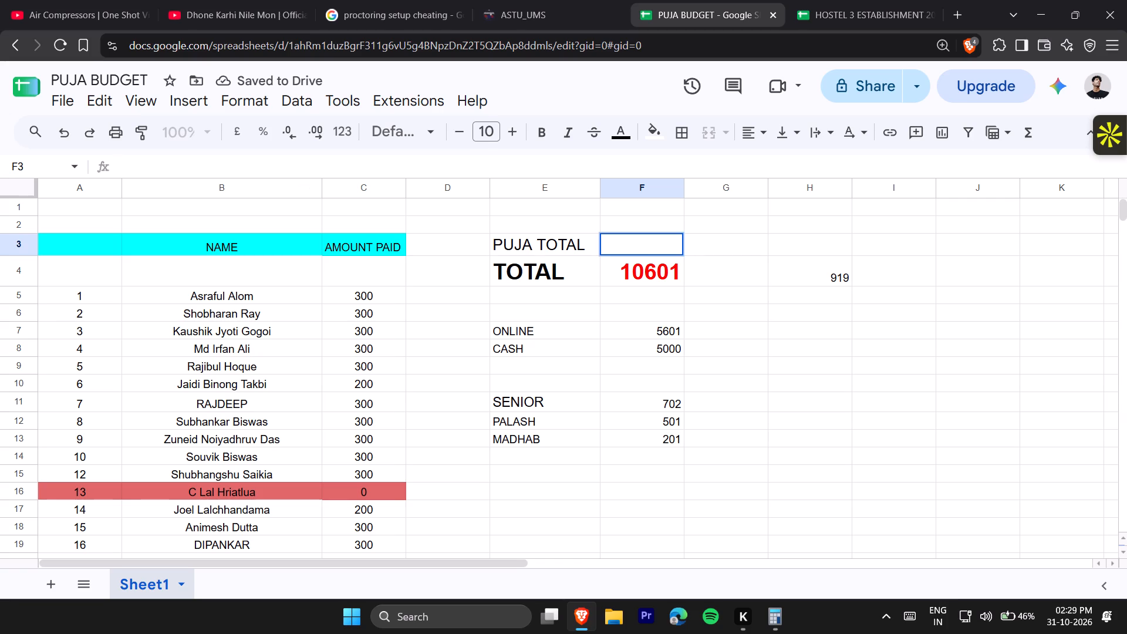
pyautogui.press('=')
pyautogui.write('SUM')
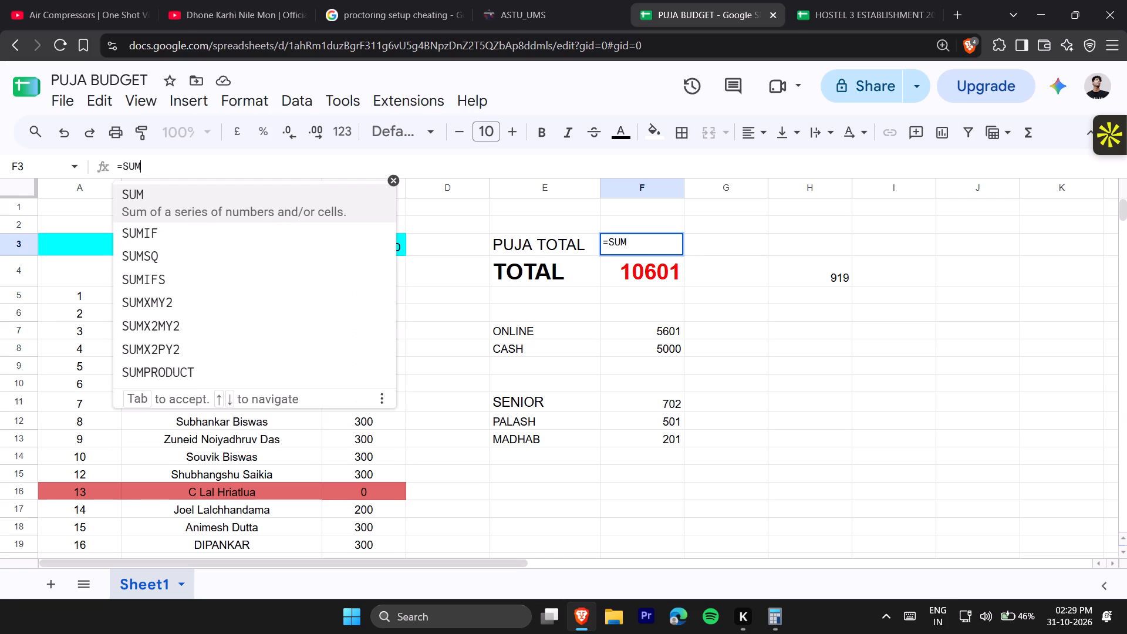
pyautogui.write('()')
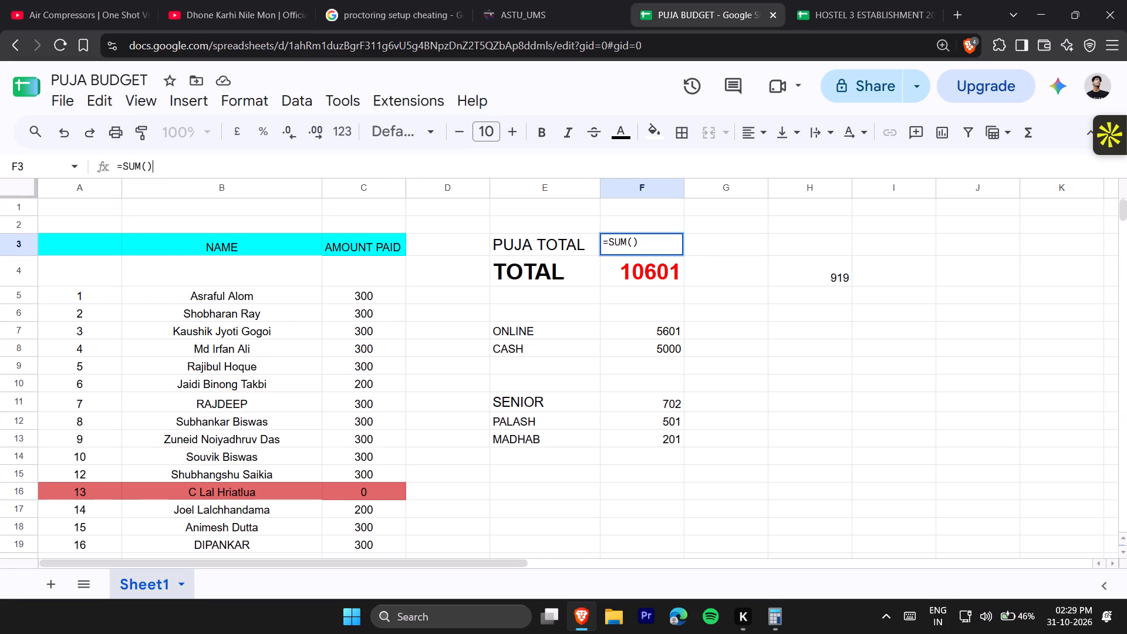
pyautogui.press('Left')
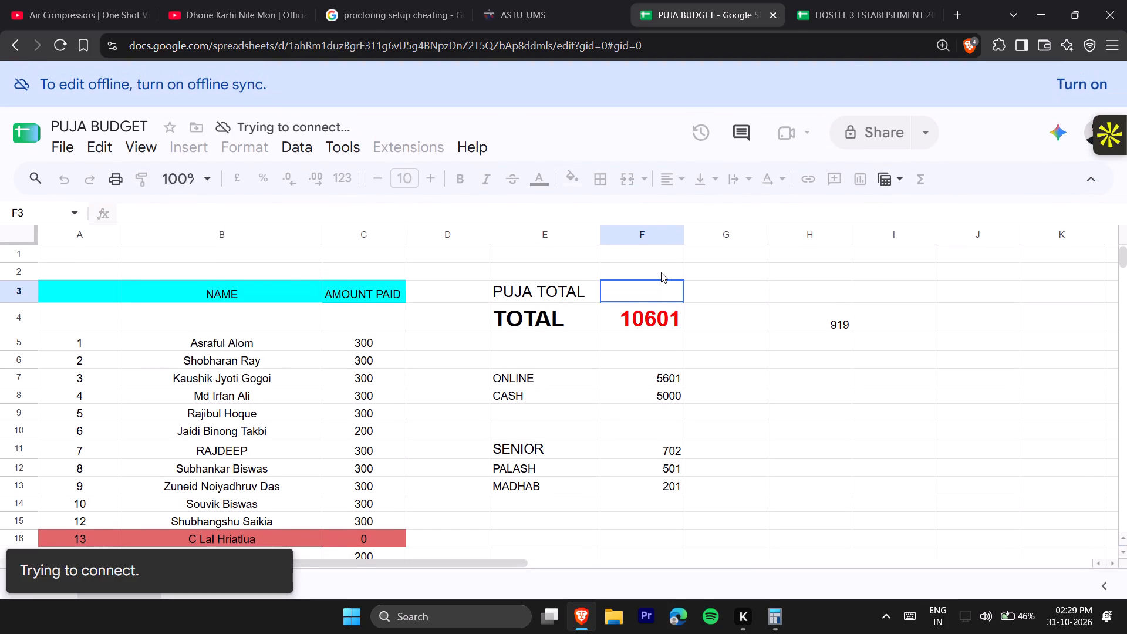
# Enter the formula =SUM(F4,F11) in cell F3 beside the PUJA TOTAL label.
pyautogui.click(207, 168)
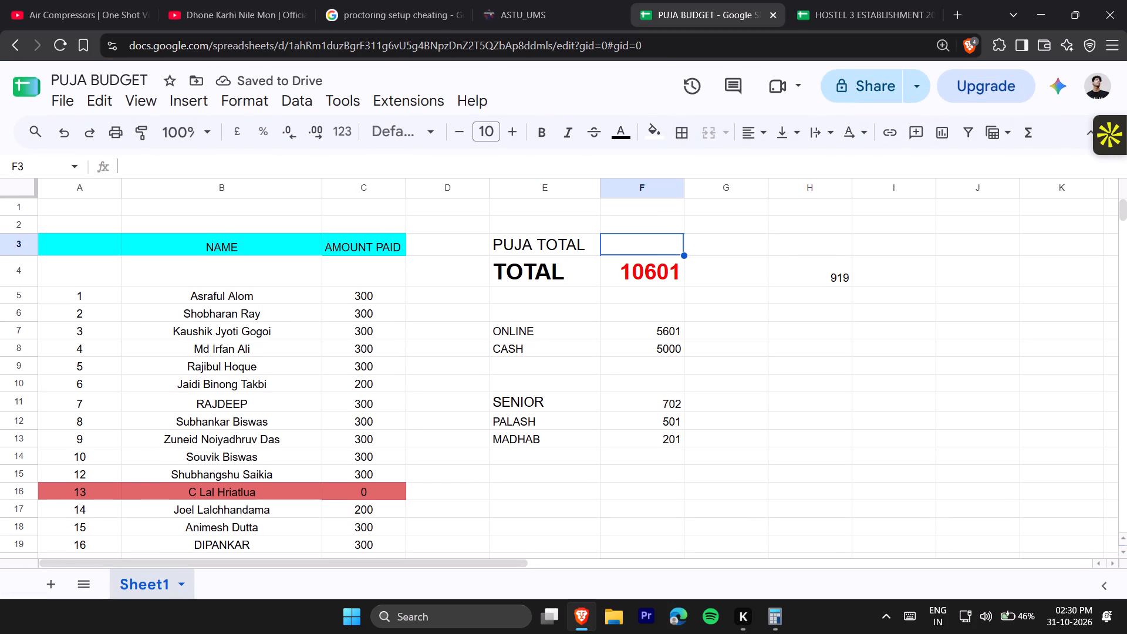
pyautogui.write('=SU')
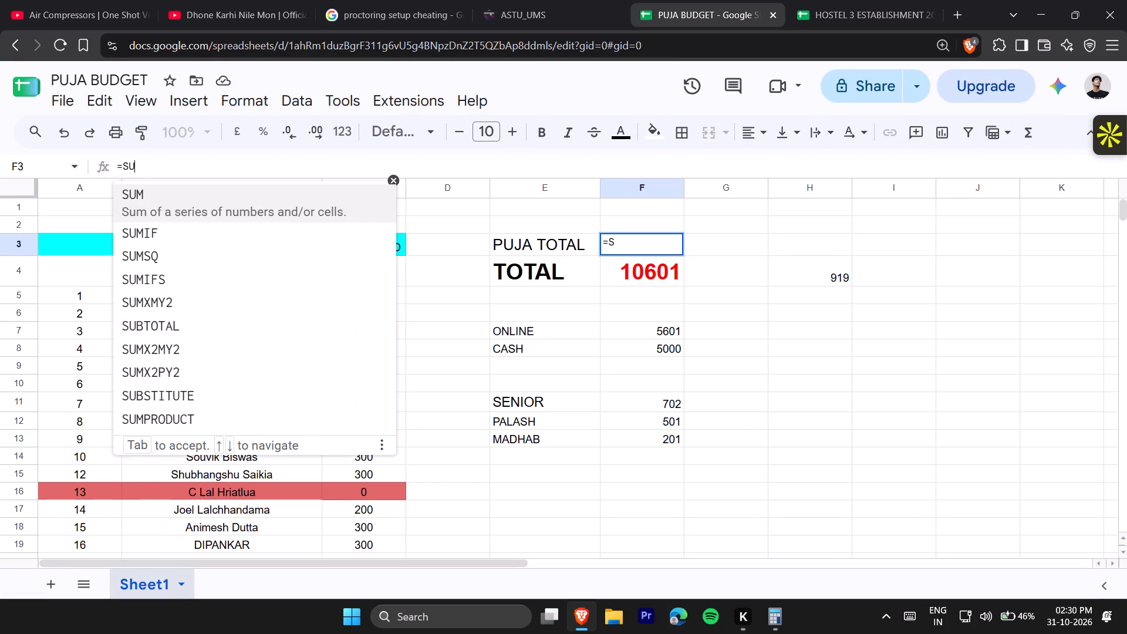
pyautogui.press('m')
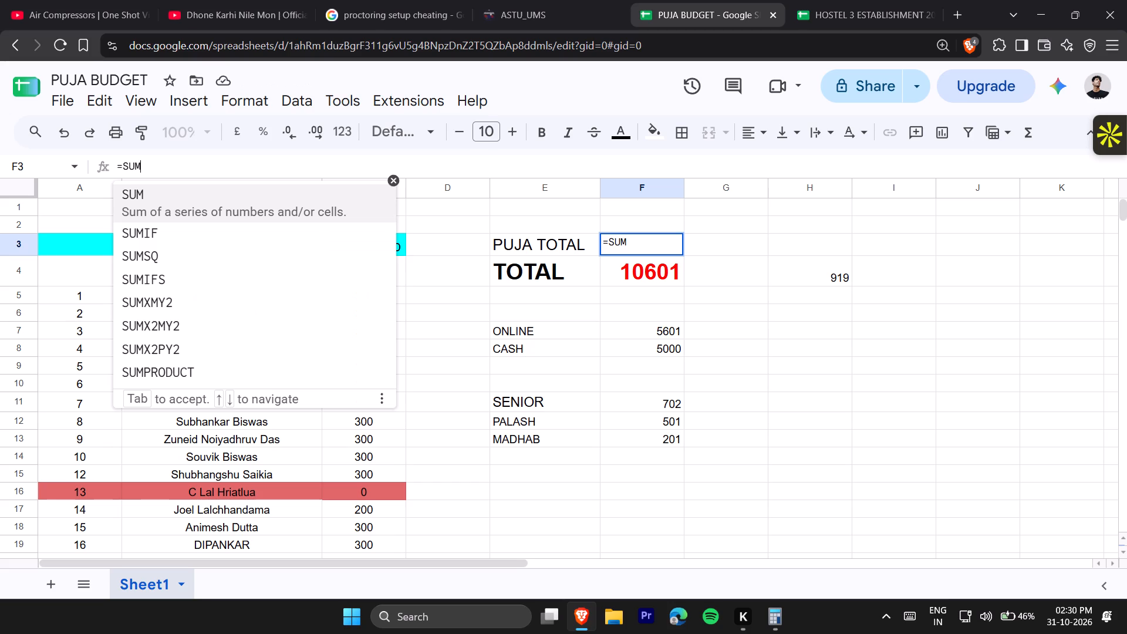
pyautogui.hotkey('shift', '(')
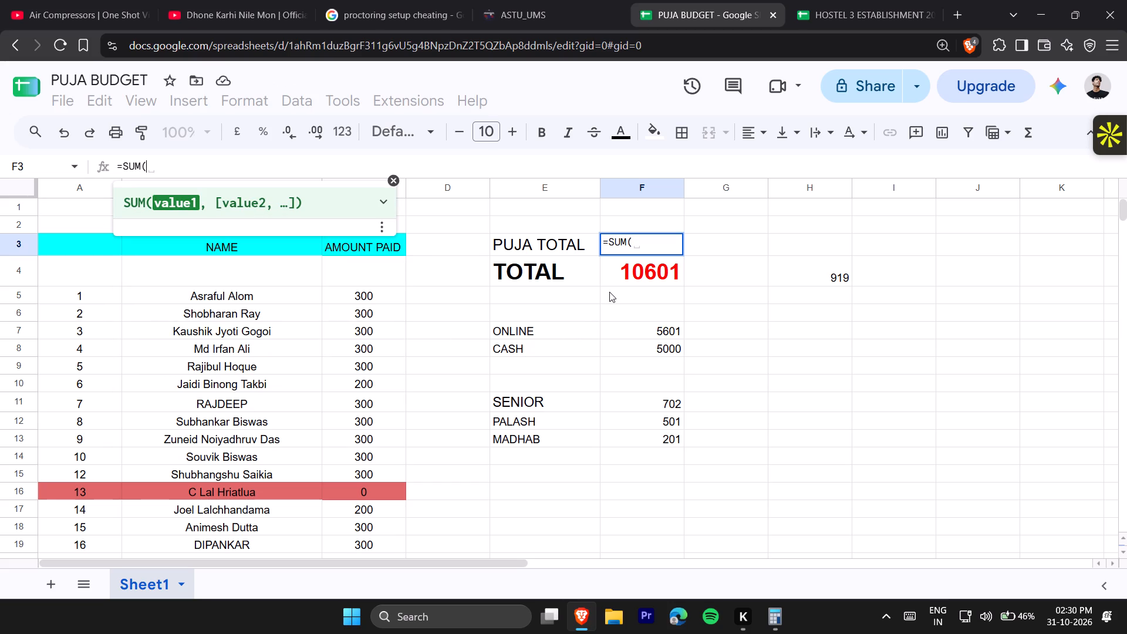
pyautogui.hotkey('shift', ')')
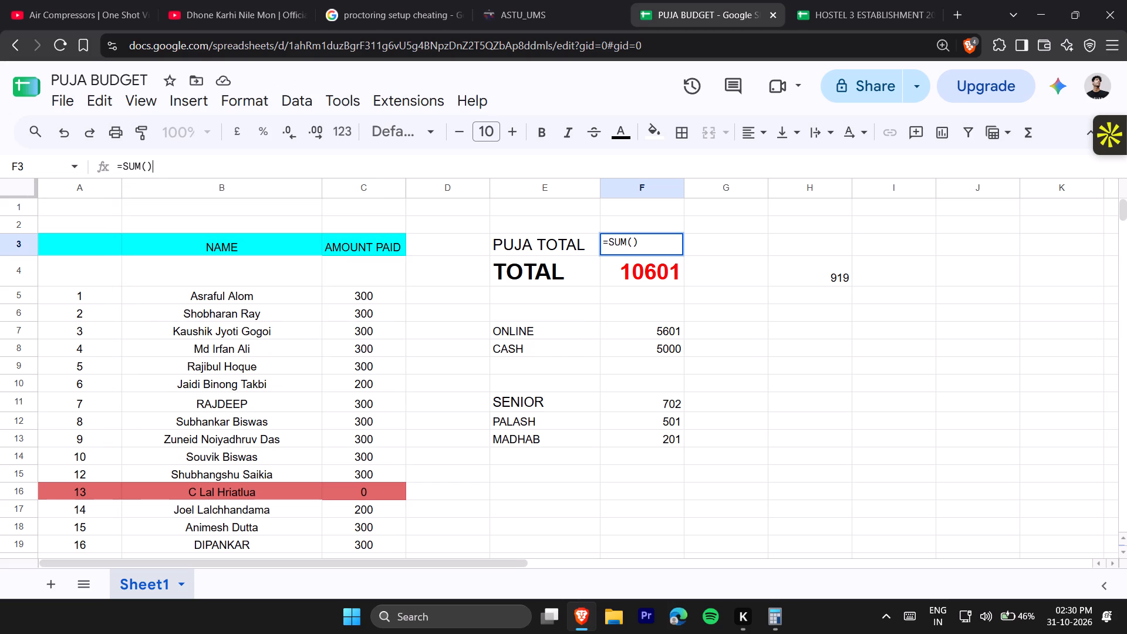
pyautogui.press('Left')
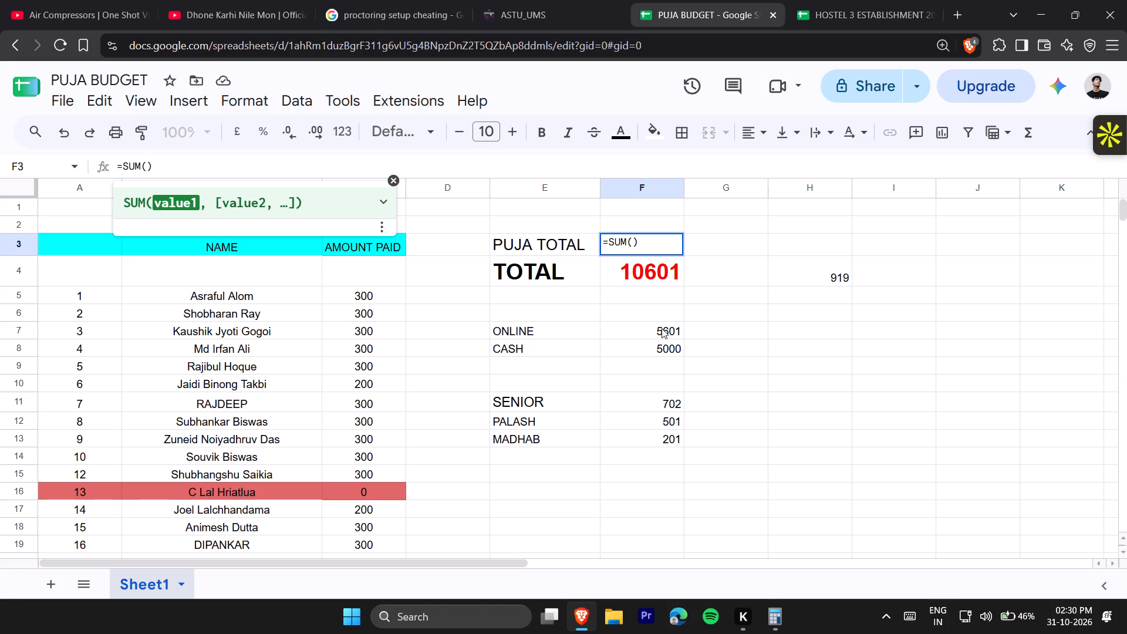
pyautogui.keyDown('ctrl'); pyautogui.click(645, 272); pyautogui.keyUp('ctrl')
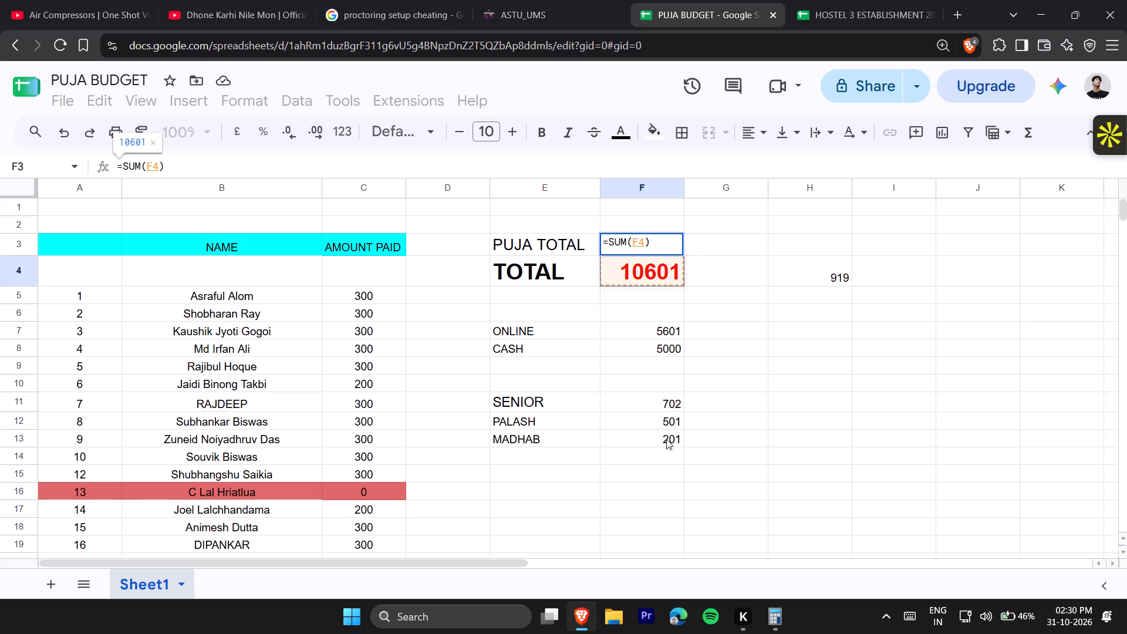
pyautogui.keyDown('ctrl'); pyautogui.click(672, 406); pyautogui.keyUp('ctrl')
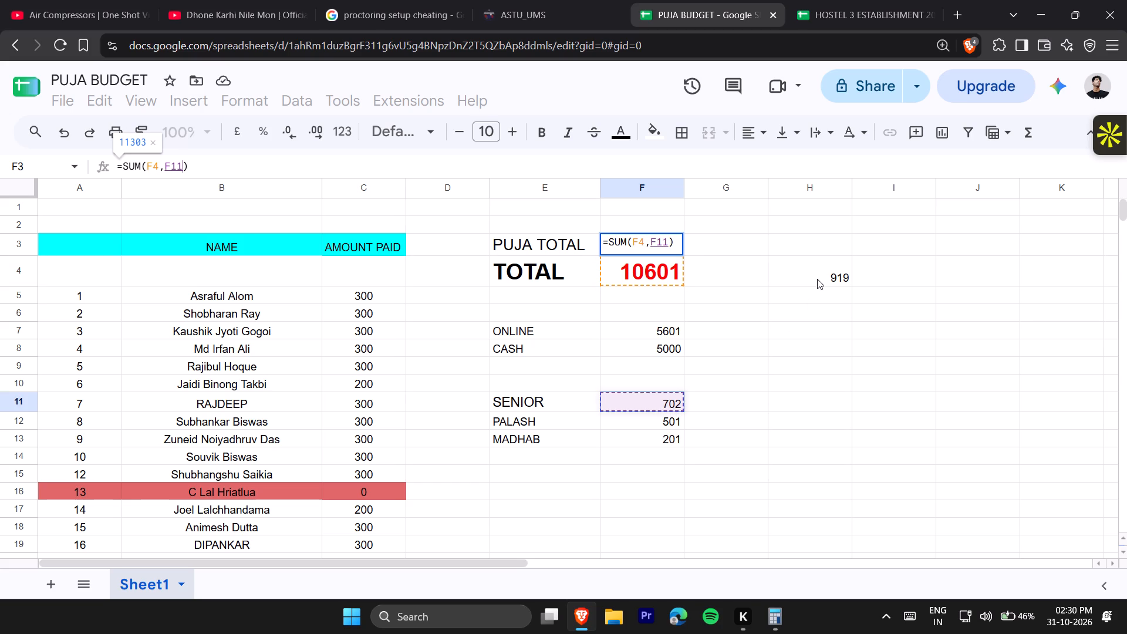
pyautogui.press('Return')
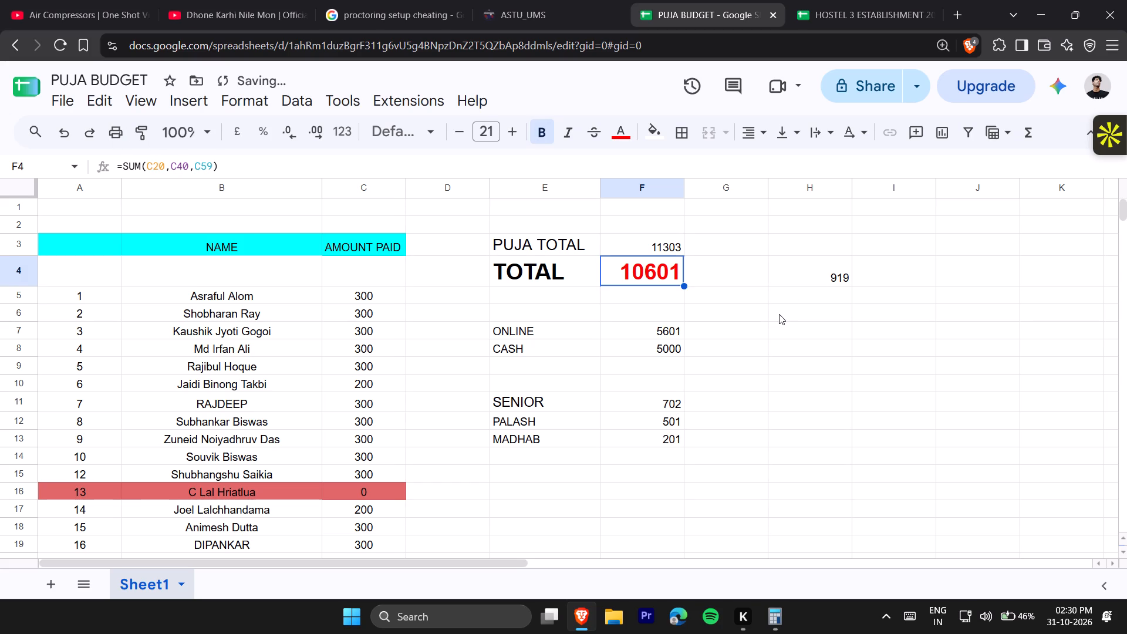
pyautogui.click(779, 314)
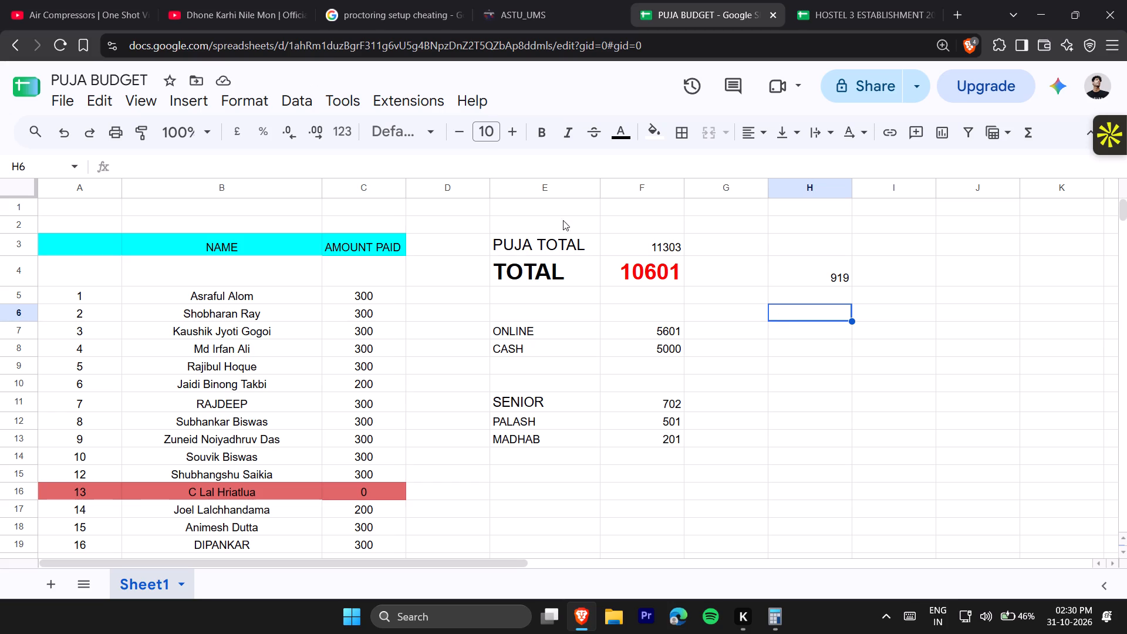
# Set the font size of the PUJA TOTAL label and amount in cells E3:F3 to 15.
pyautogui.click(535, 241)
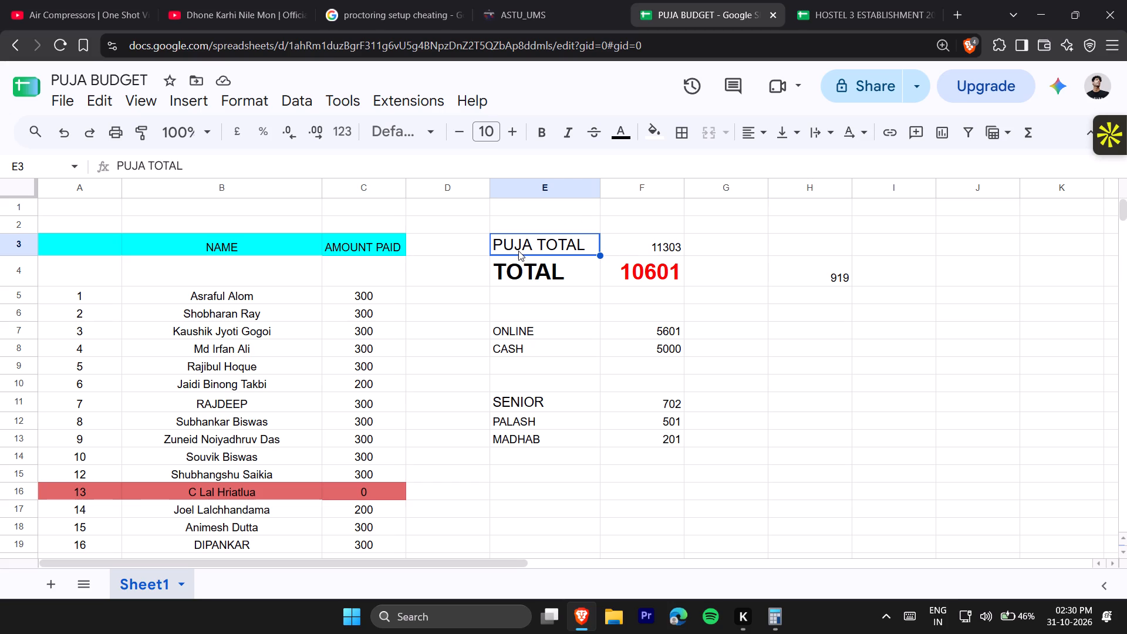
pyautogui.press('Right')
pyautogui.hotkey('shift', 'Left')
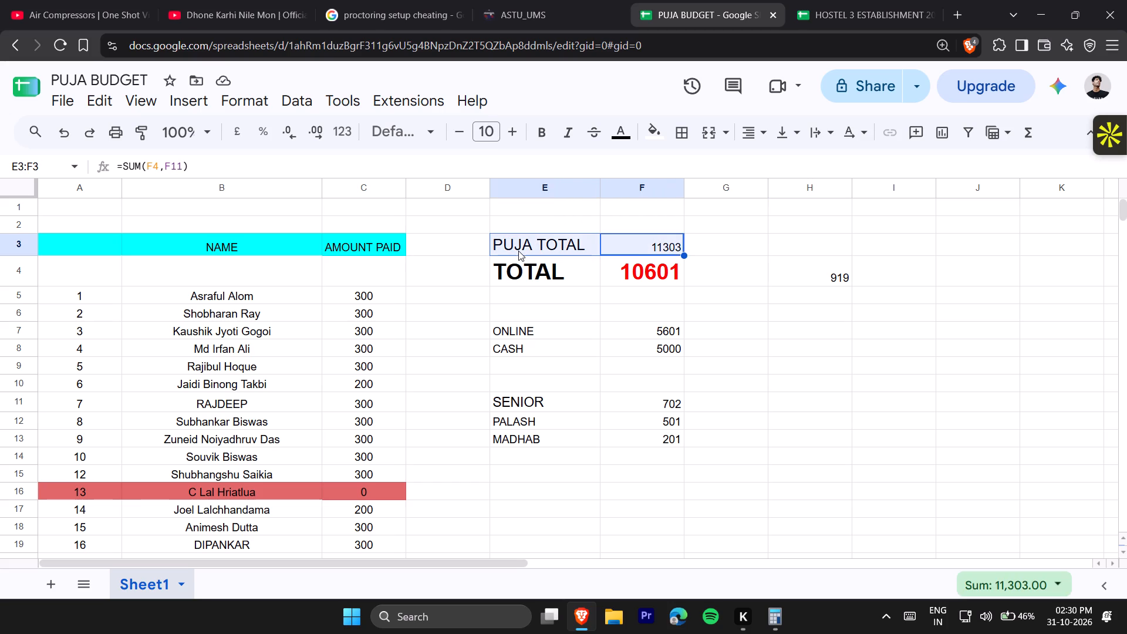
pyautogui.hotkey('ctrl', 'shift', '.')
pyautogui.hotkey('ctrl', 'shift', '.')
pyautogui.hotkey('ctrl', 'shift', '.')
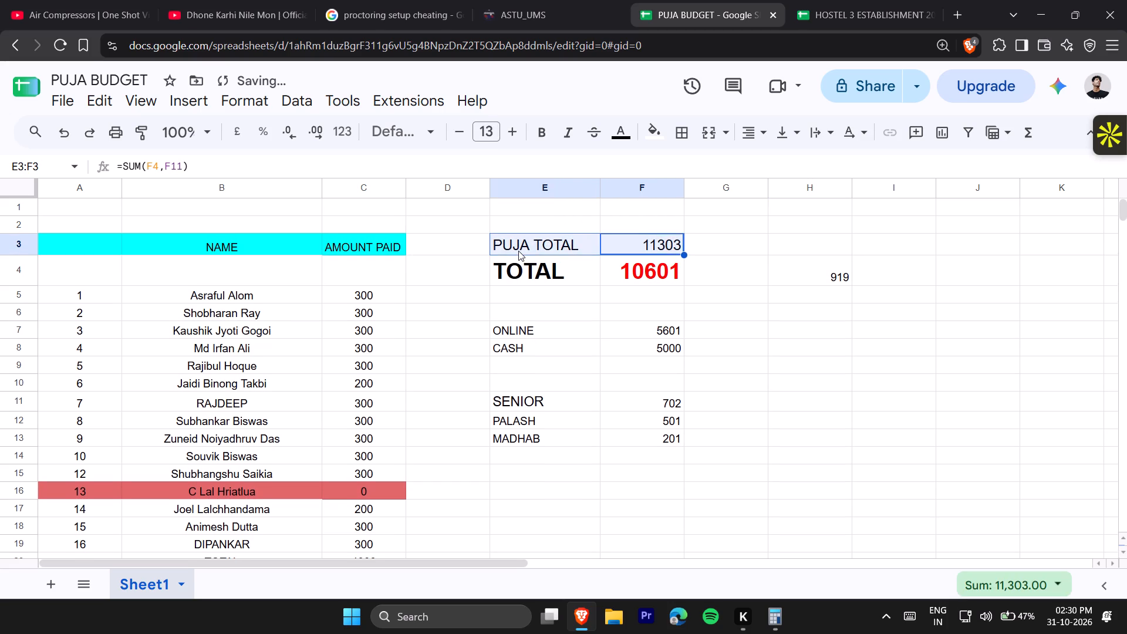
pyautogui.hotkey('ctrl', 'shift', '.')
pyautogui.hotkey('ctrl', 'shift', '.')
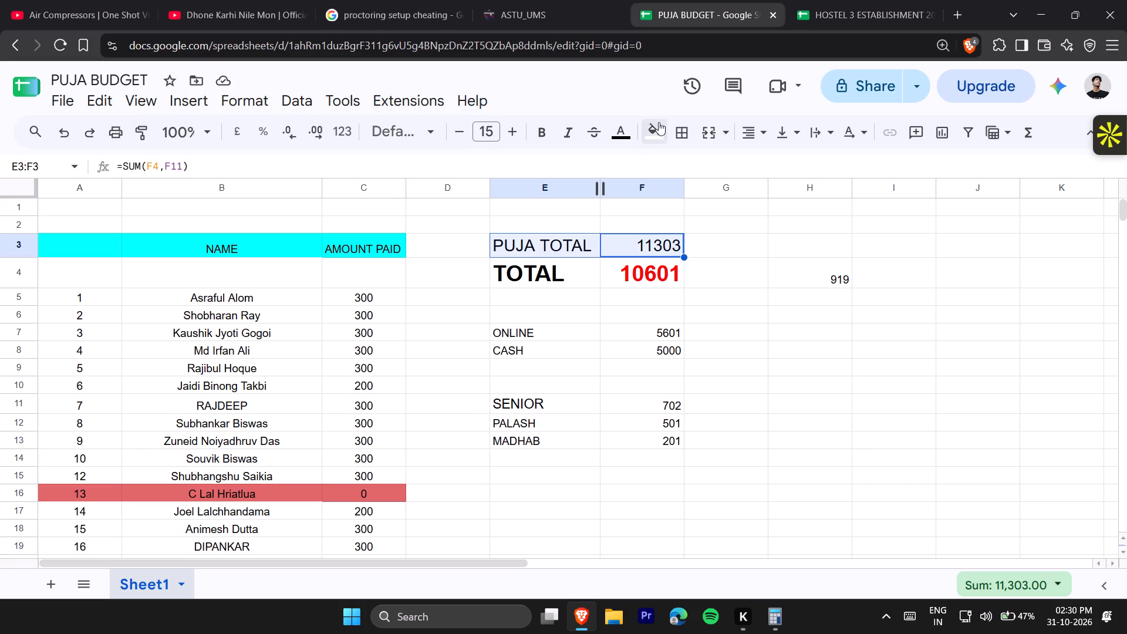
# Format the PUJA TOTAL label and amount in E3:F3 with red text colour and bold.
pyautogui.click(628, 131)
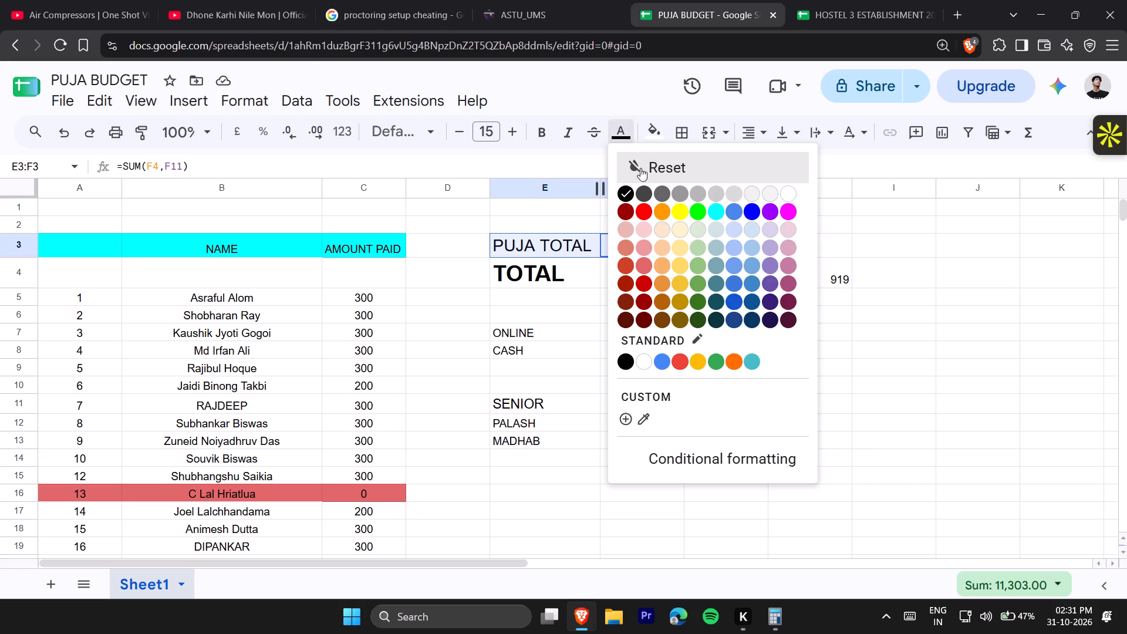
pyautogui.click(646, 208)
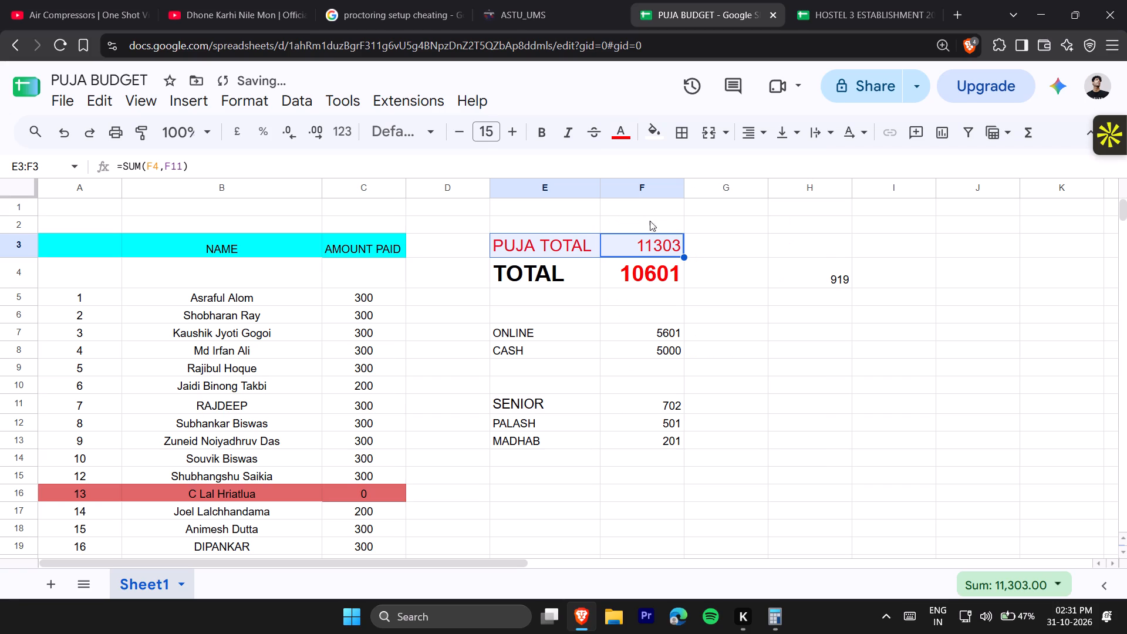
pyautogui.click(551, 131)
pyautogui.click(748, 285)
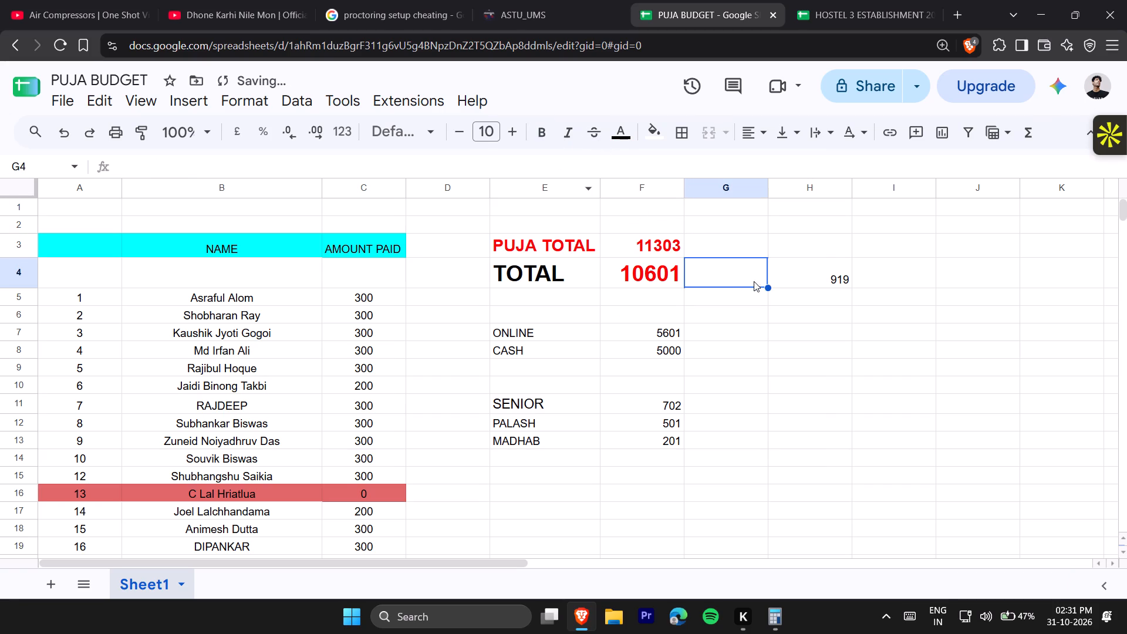
# Change the text colour of the PUJA TOTAL label in cell E3 to black.
pyautogui.click(567, 255)
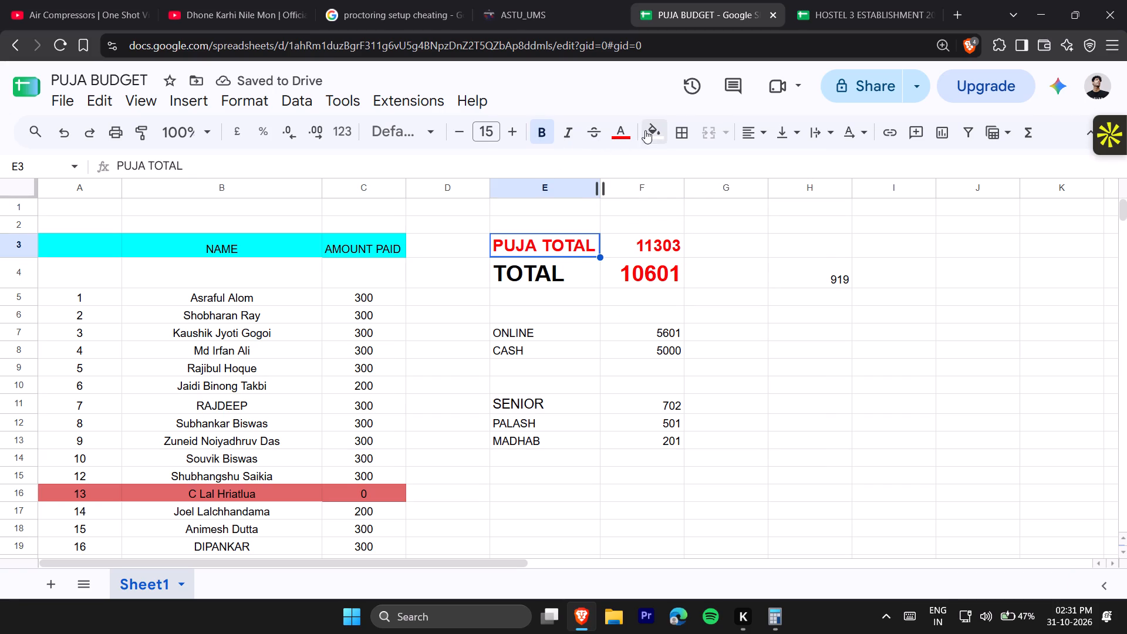
pyautogui.click(616, 128)
pyautogui.click(629, 194)
pyautogui.click(788, 305)
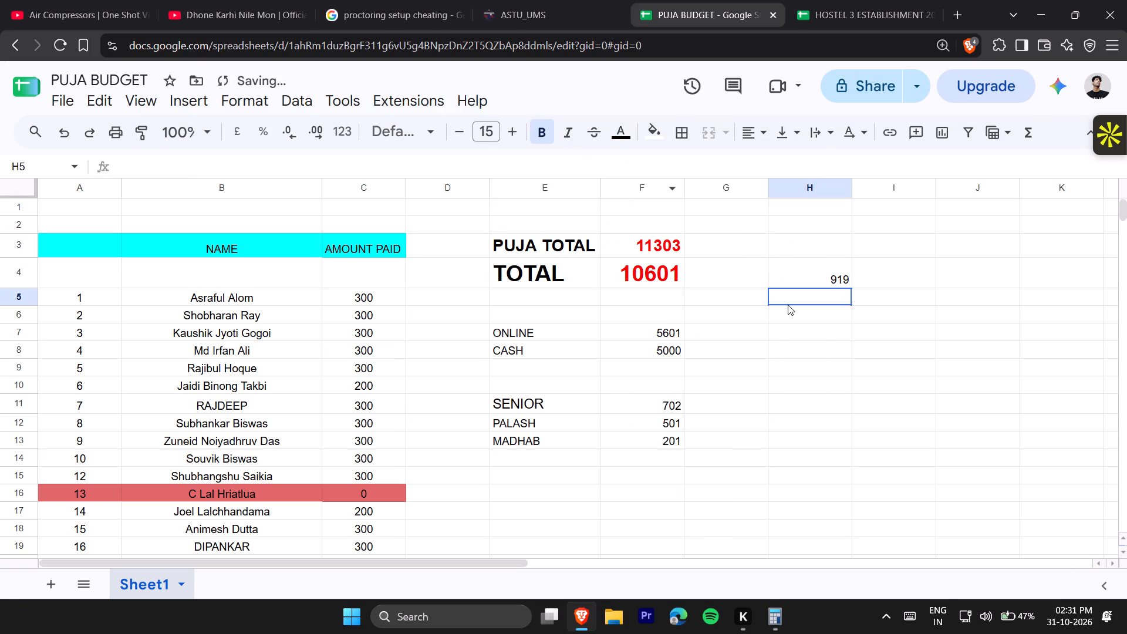
# Increase the font size of the PUJA TOTAL label and amount in E3:F3 to 17.
pyautogui.click(560, 246)
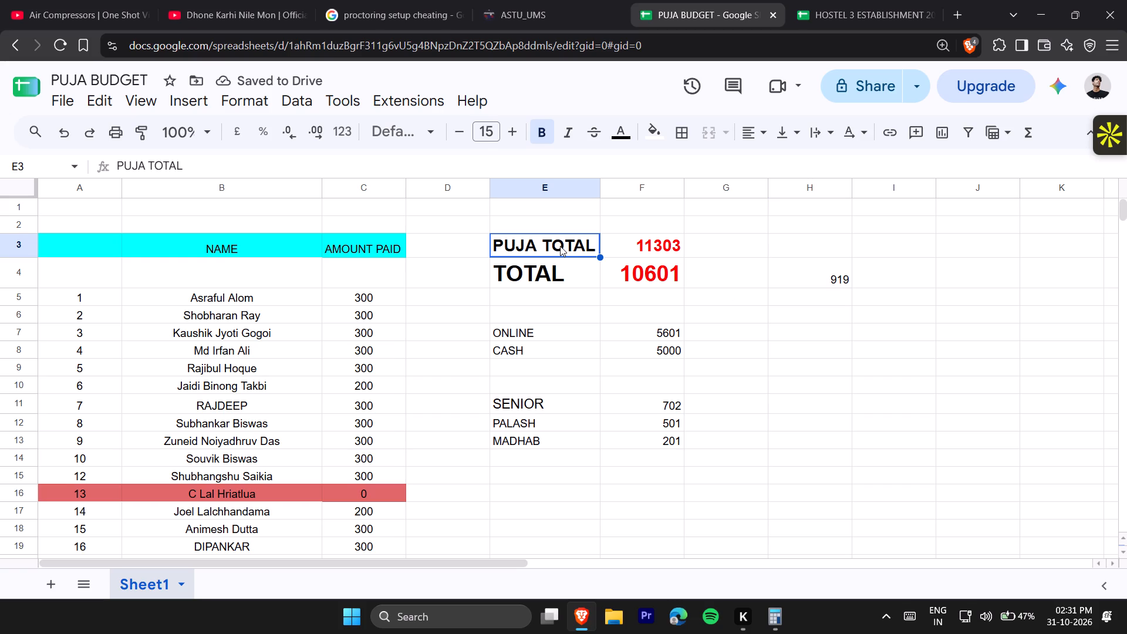
pyautogui.hotkey('shift', 'Right')
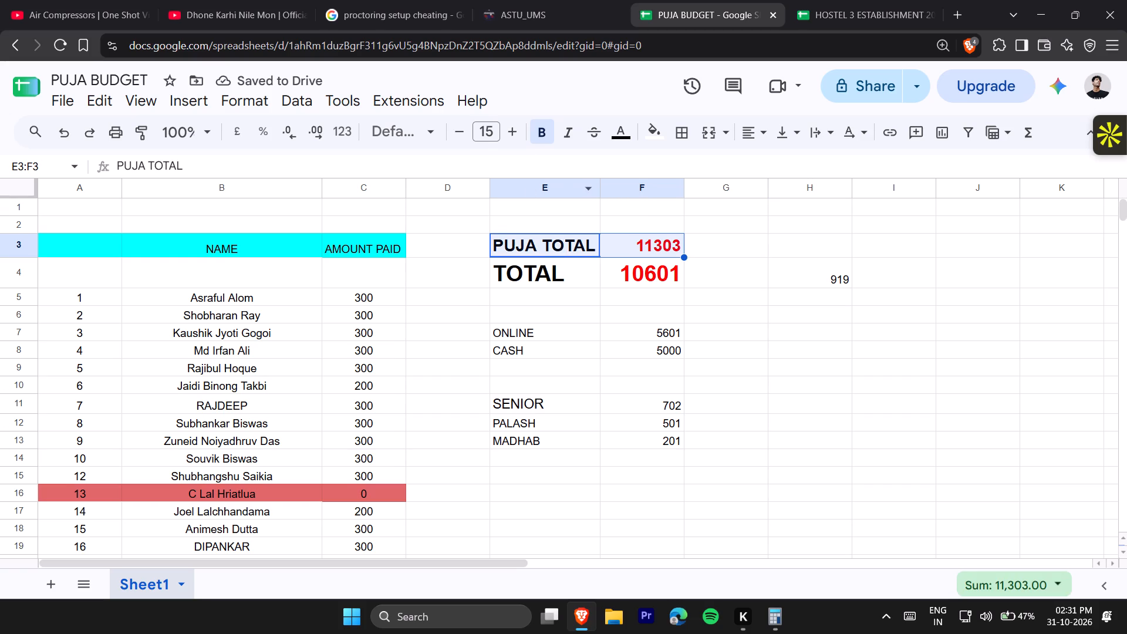
pyautogui.doubleClick(518, 131)
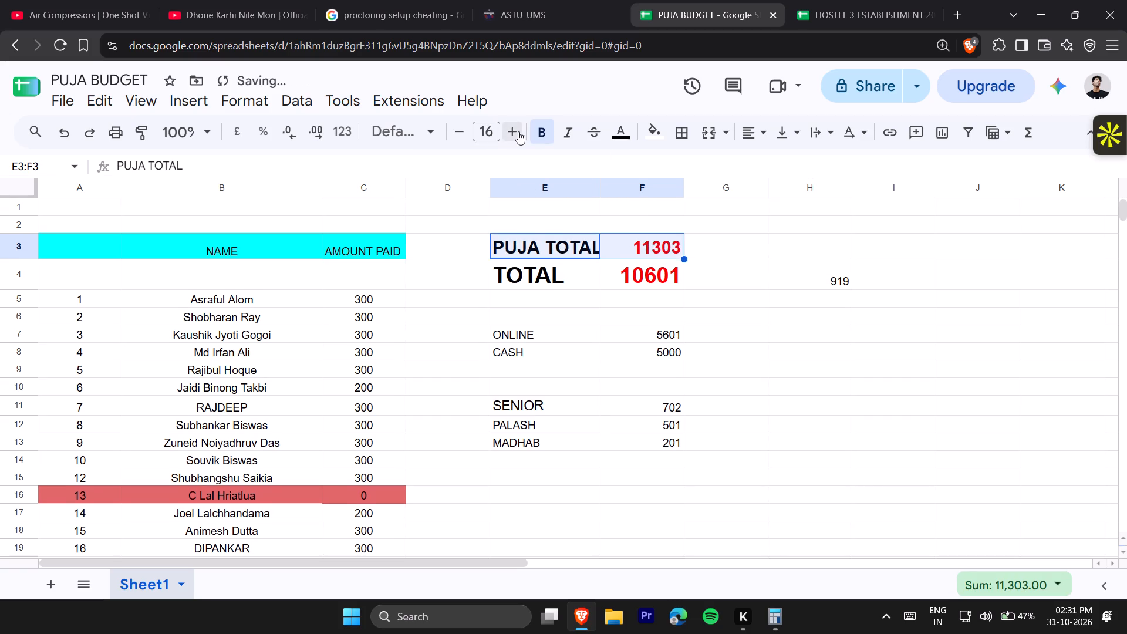
# Widen column E so the whole PUJA TOTAL label fits in its cell.
pyautogui.moveTo(600, 196); pyautogui.dragTo(618, 190)
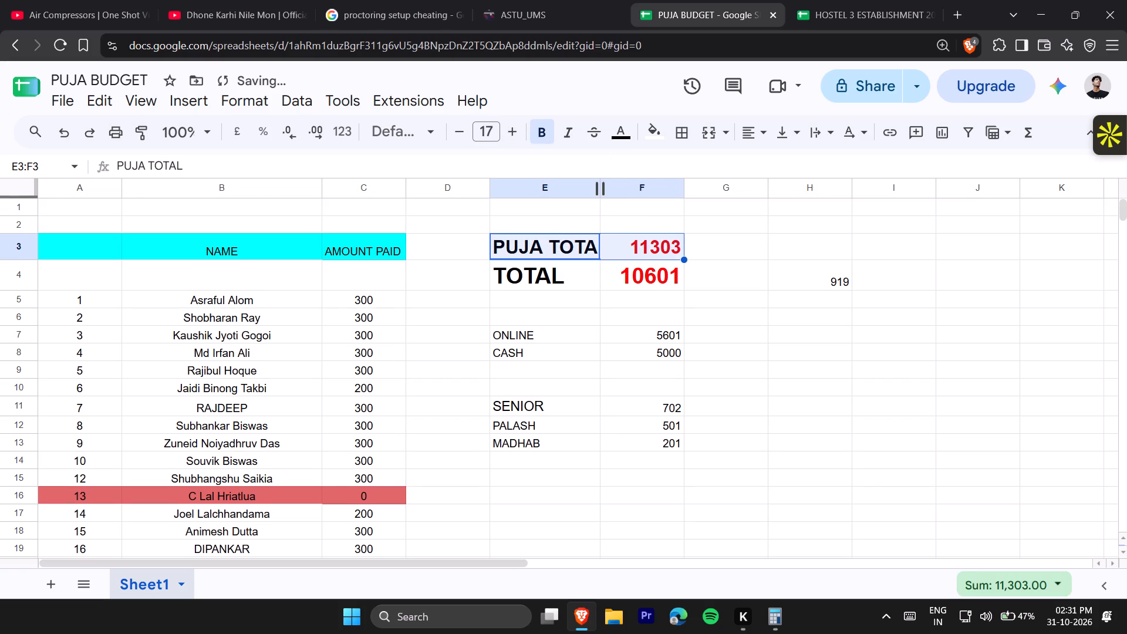
pyautogui.moveTo(602, 189); pyautogui.dragTo(615, 185)
pyautogui.click(824, 262)
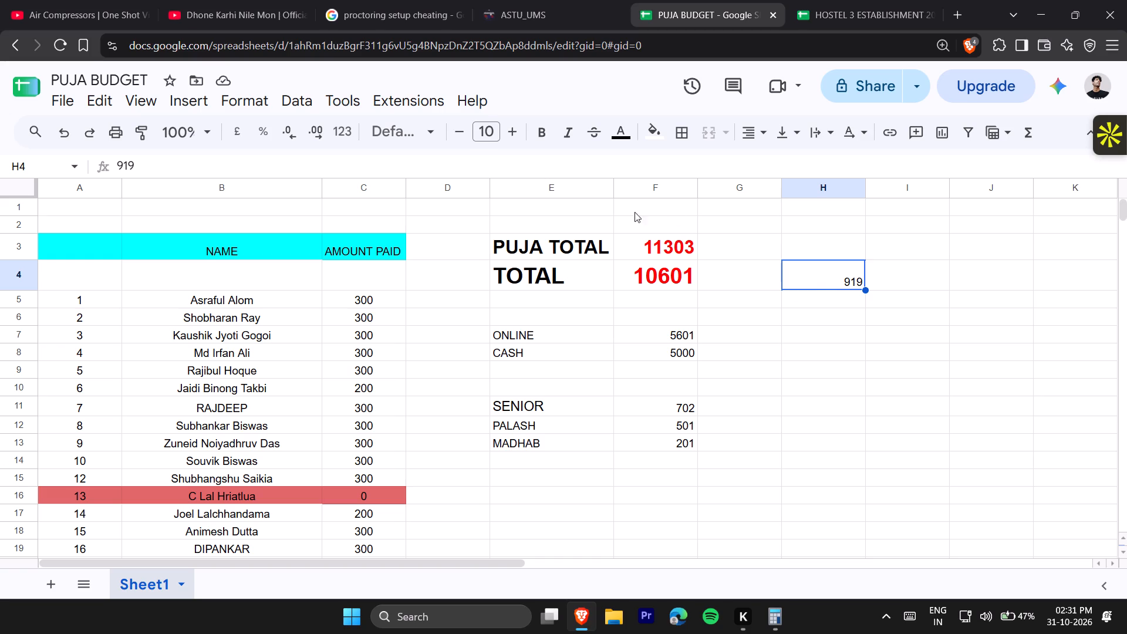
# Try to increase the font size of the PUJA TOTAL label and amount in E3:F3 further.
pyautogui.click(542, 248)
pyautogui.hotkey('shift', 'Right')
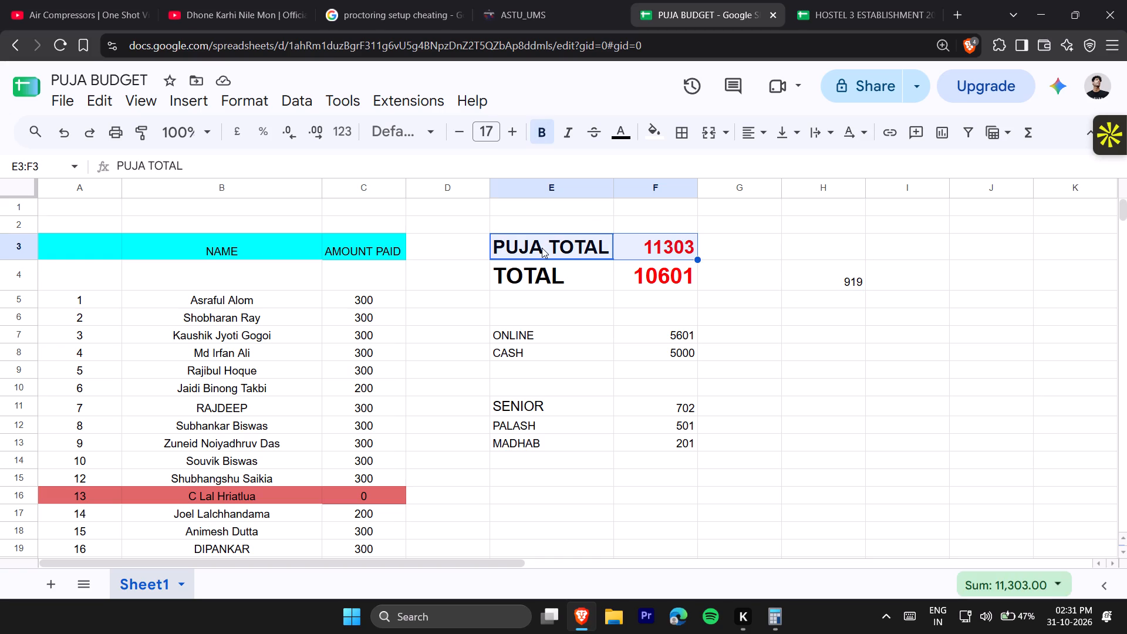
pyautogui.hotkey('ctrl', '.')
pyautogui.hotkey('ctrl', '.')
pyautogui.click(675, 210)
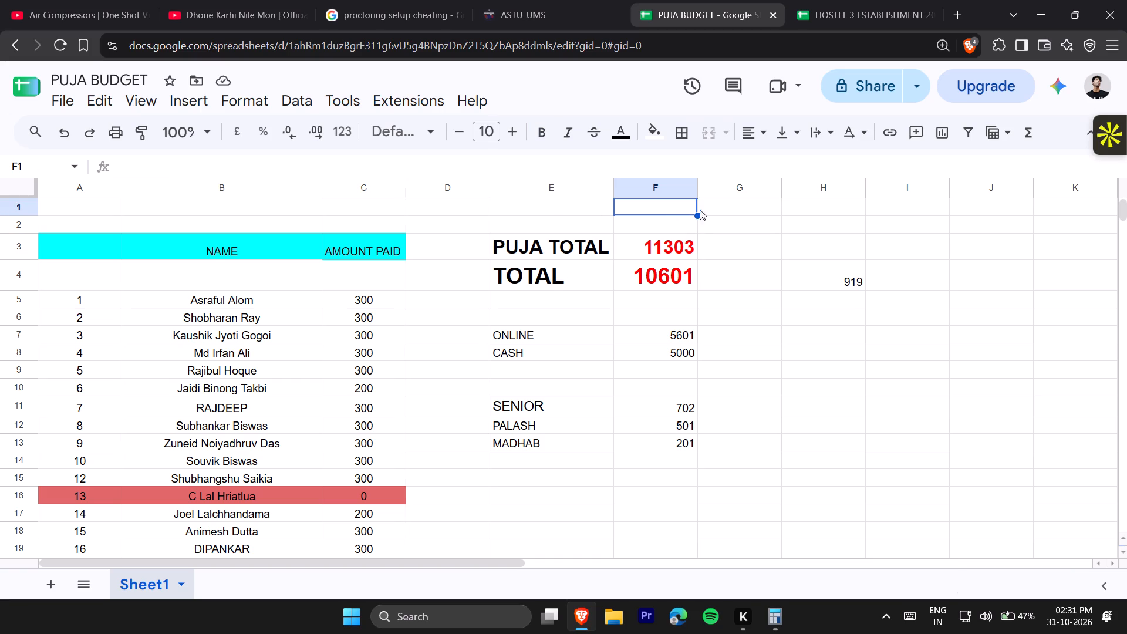
# Widen columns E and F slightly to give the totals more room.
pyautogui.moveTo(616, 184); pyautogui.dragTo(625, 181)
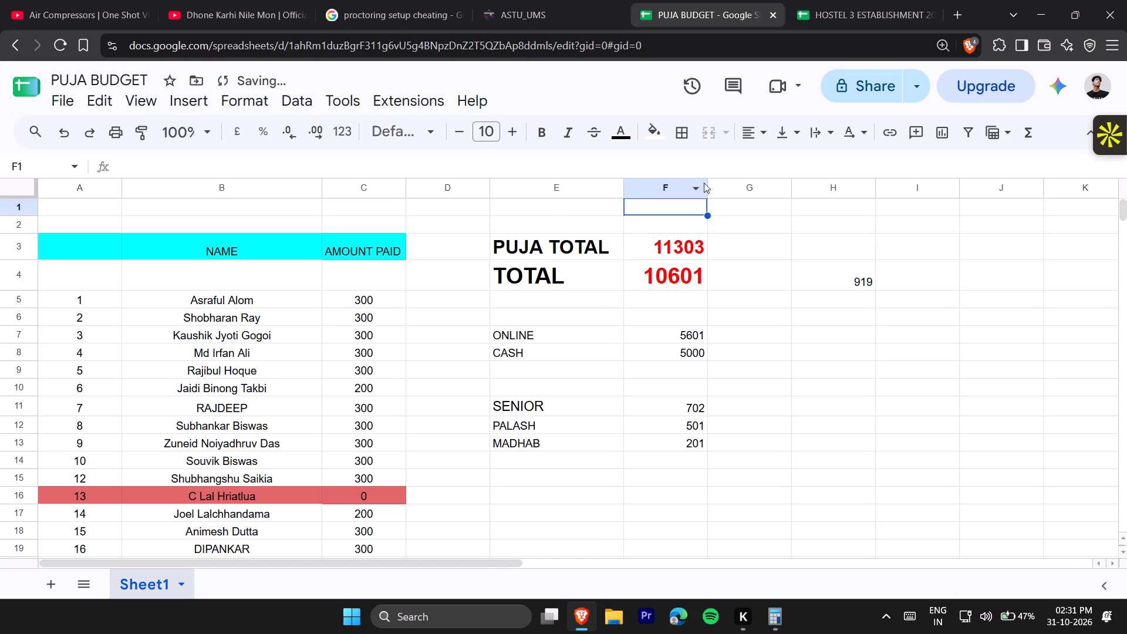
pyautogui.moveTo(710, 183); pyautogui.dragTo(720, 183)
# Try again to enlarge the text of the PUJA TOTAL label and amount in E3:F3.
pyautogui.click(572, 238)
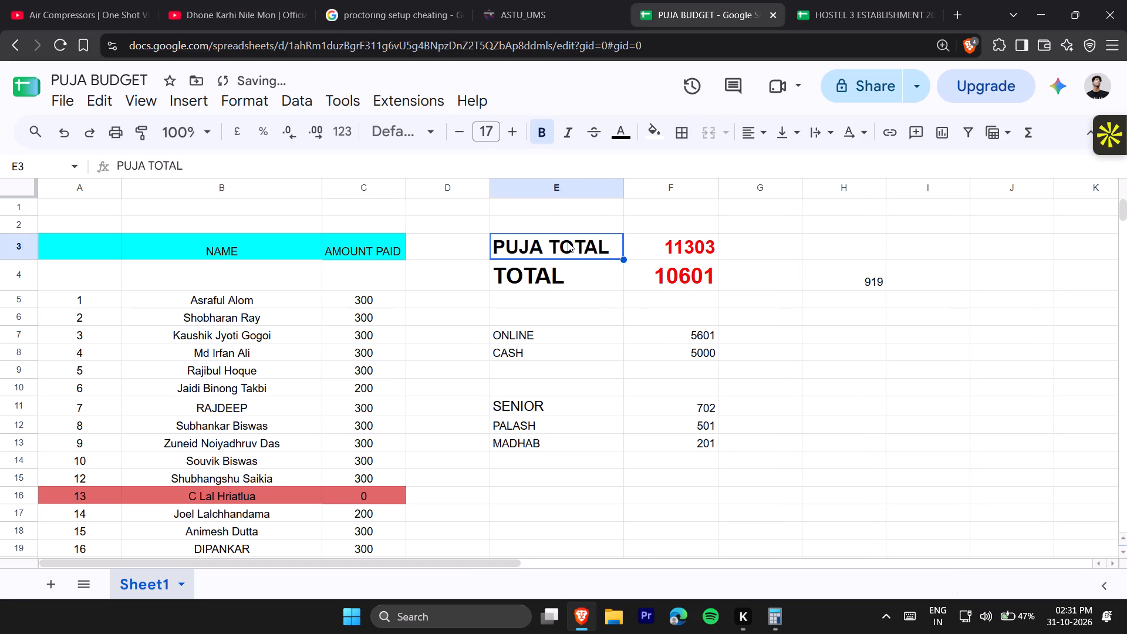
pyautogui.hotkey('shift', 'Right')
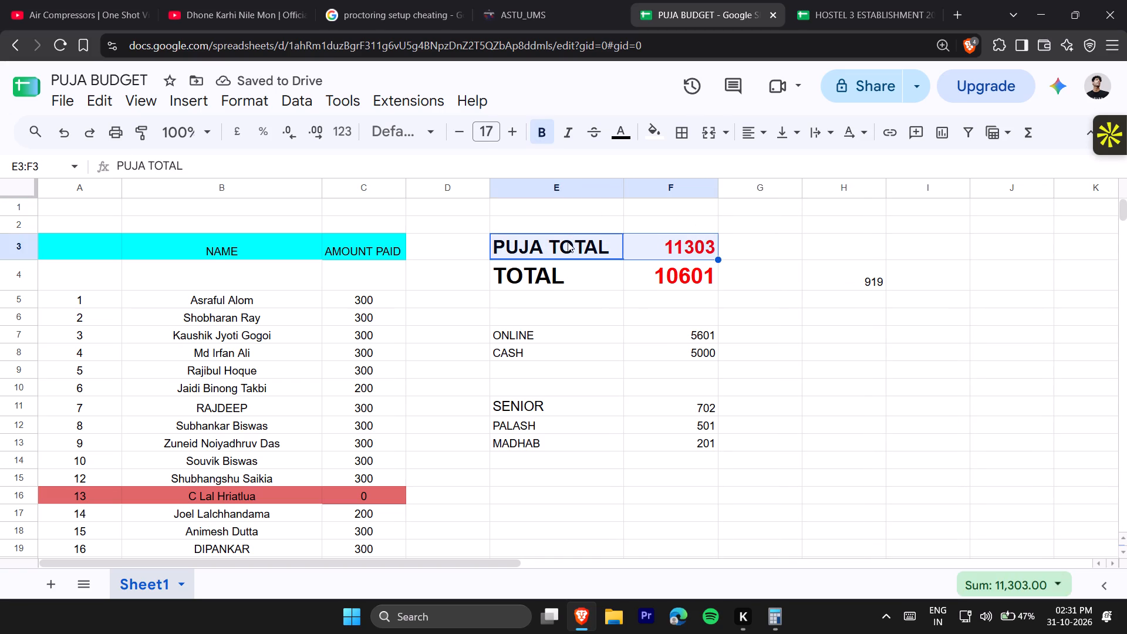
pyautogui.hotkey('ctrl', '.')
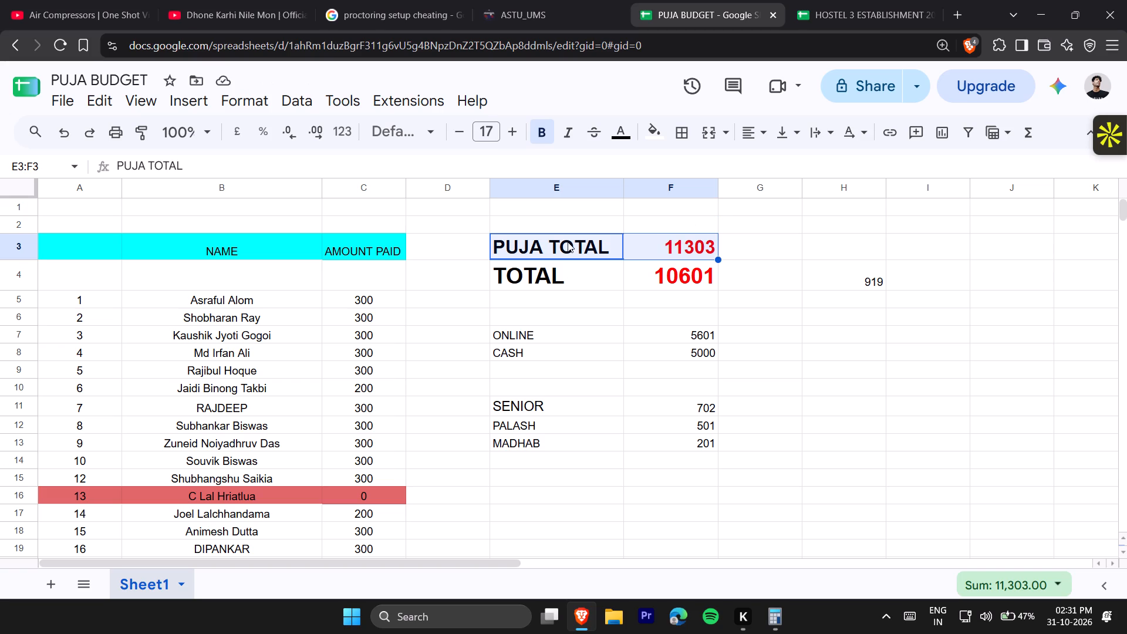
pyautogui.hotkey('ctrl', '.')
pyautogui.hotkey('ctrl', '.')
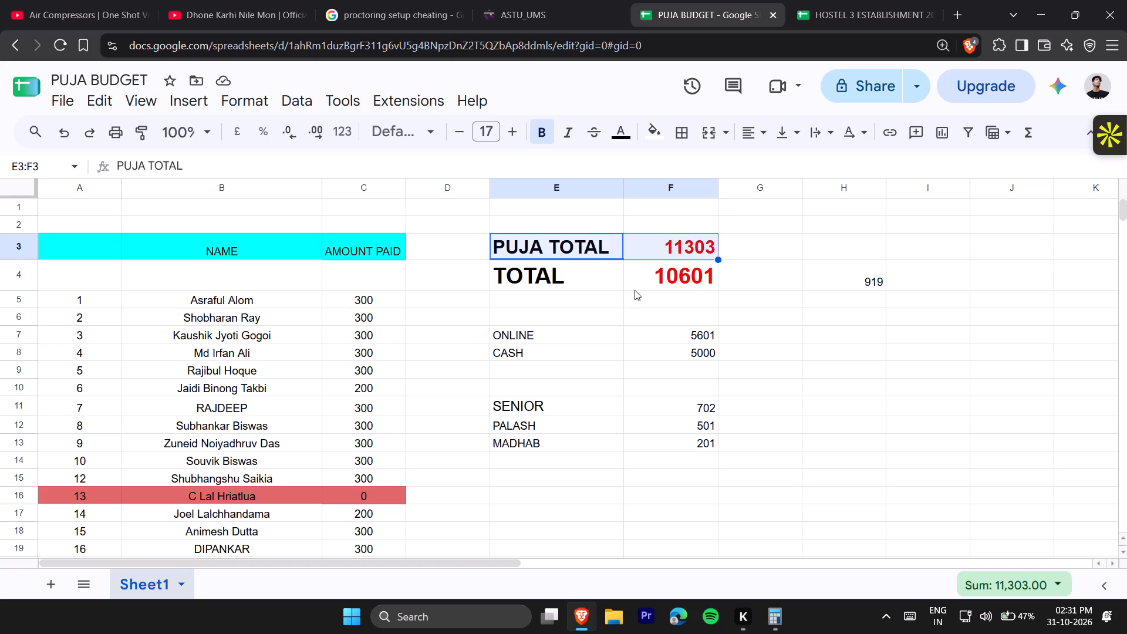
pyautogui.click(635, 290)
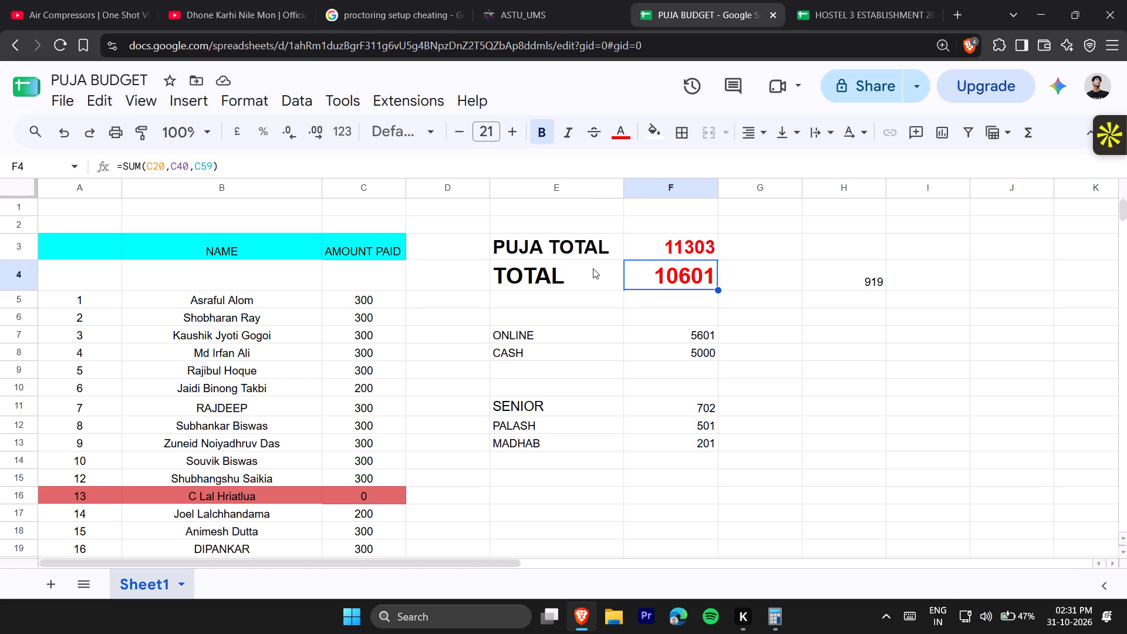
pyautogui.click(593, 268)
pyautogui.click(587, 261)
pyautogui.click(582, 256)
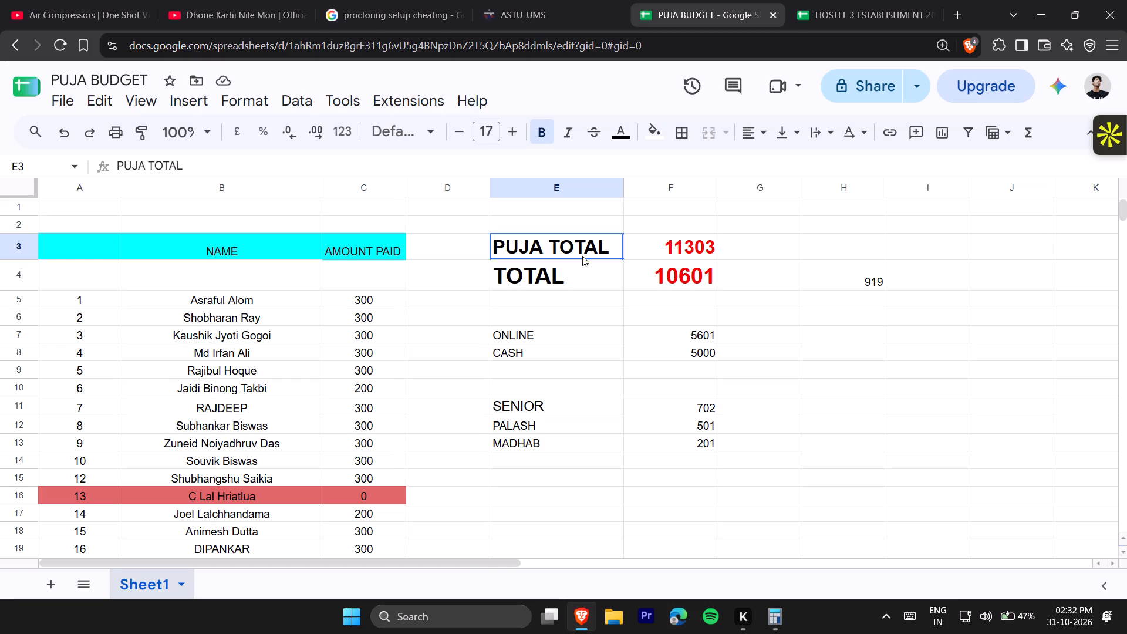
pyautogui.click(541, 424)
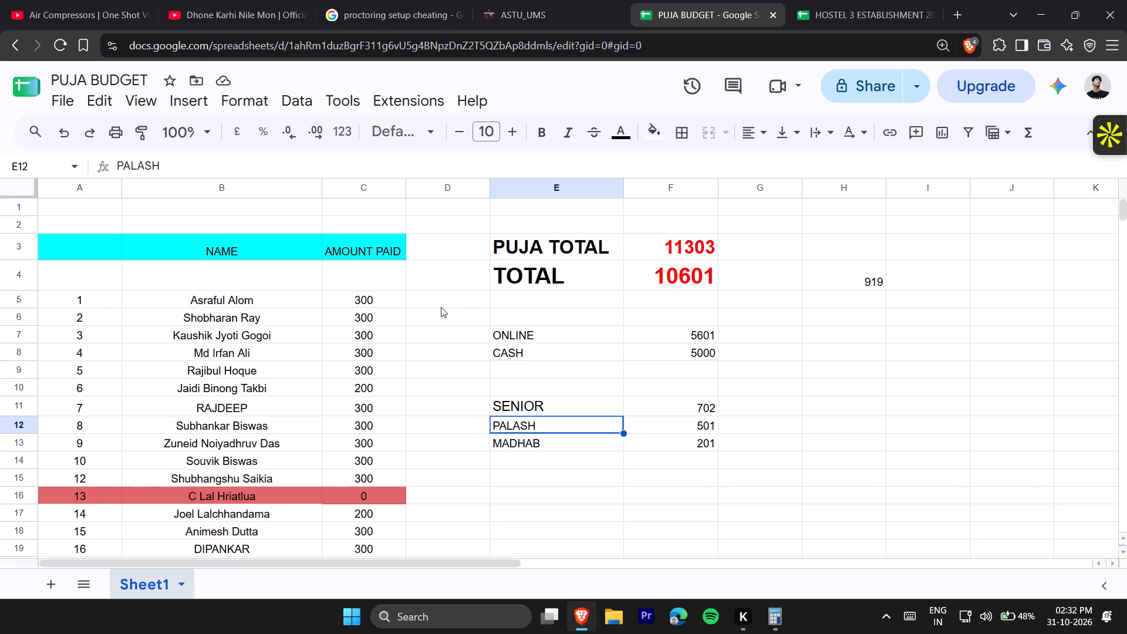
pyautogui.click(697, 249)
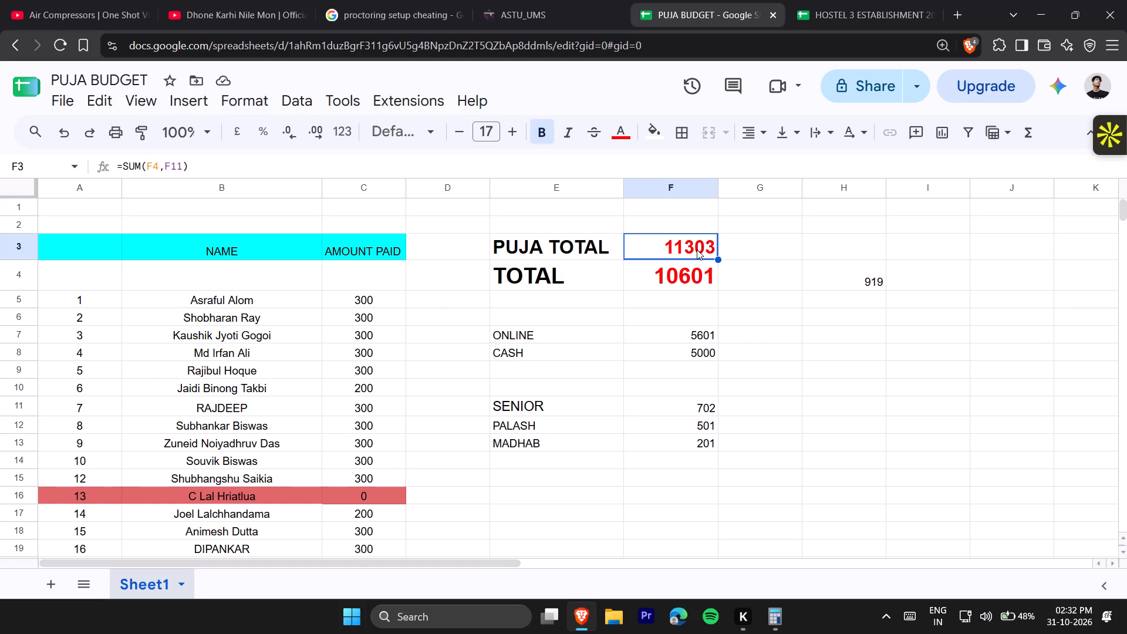
# Increase the font size of the PUJA TOTAL amount in F3 to 23.
pyautogui.hotkey('ctrl', '.')
pyautogui.hotkey('ctrl', '.')
pyautogui.click(548, 251)
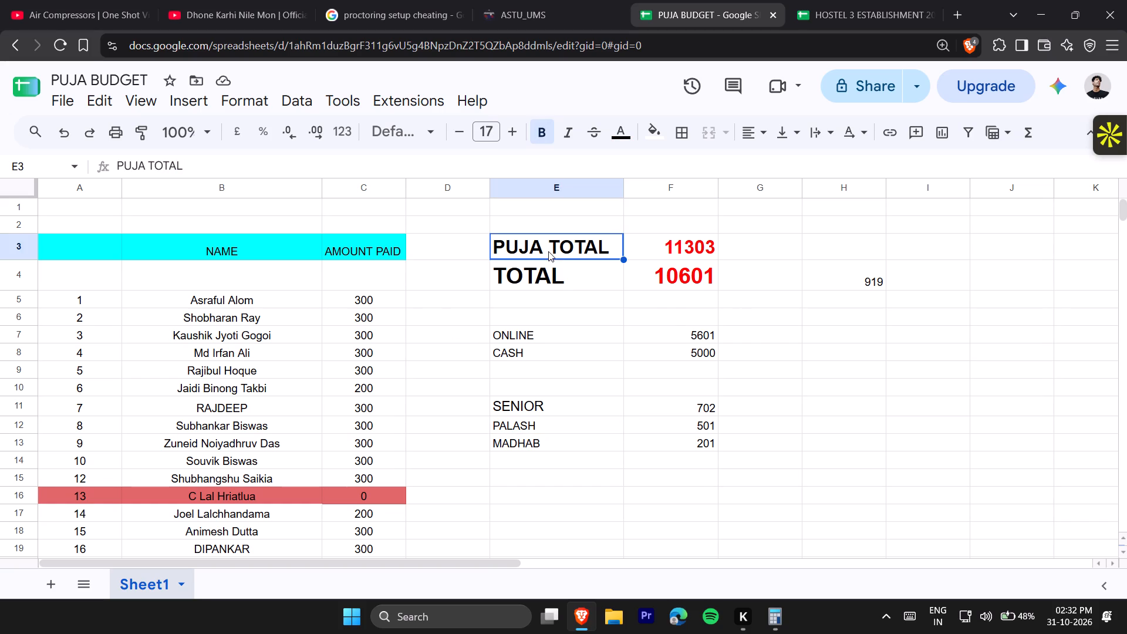
pyautogui.click(658, 245)
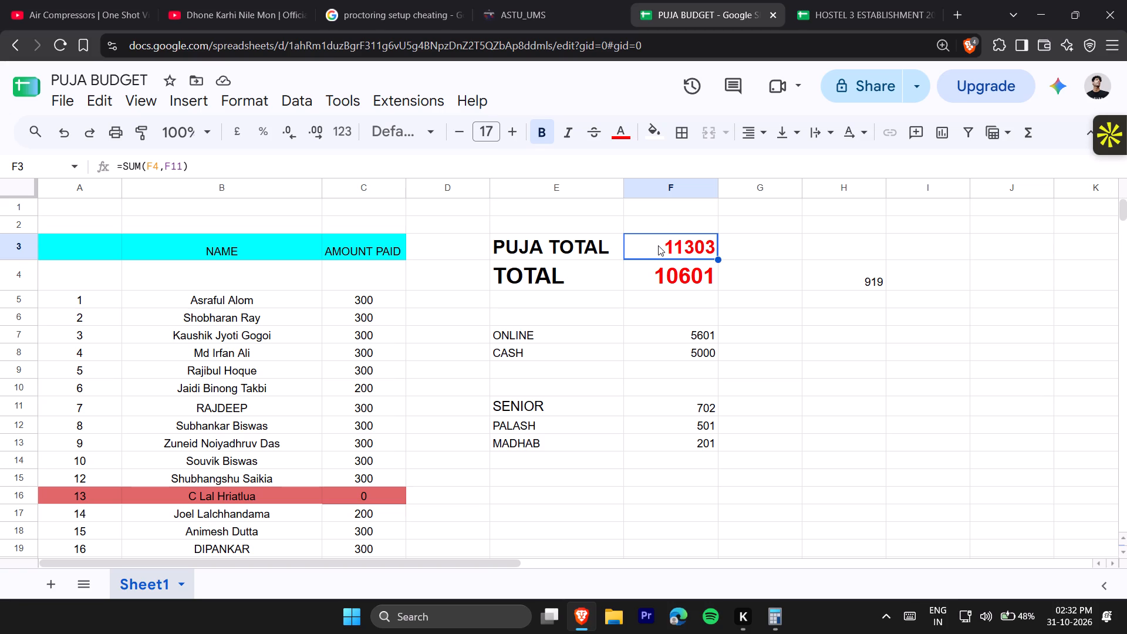
pyautogui.hotkey('ctrl', '.')
pyautogui.hotkey('ctrl', '.')
pyautogui.click(658, 245)
pyautogui.hotkey('ctrl', 'shift', '.')
pyautogui.hotkey('ctrl', 'shift', '.')
pyautogui.hotkey('ctrl', 'shift', '.')
pyautogui.hotkey('ctrl', 'shift', '.')
pyautogui.hotkey('ctrl', 'shift', '.')
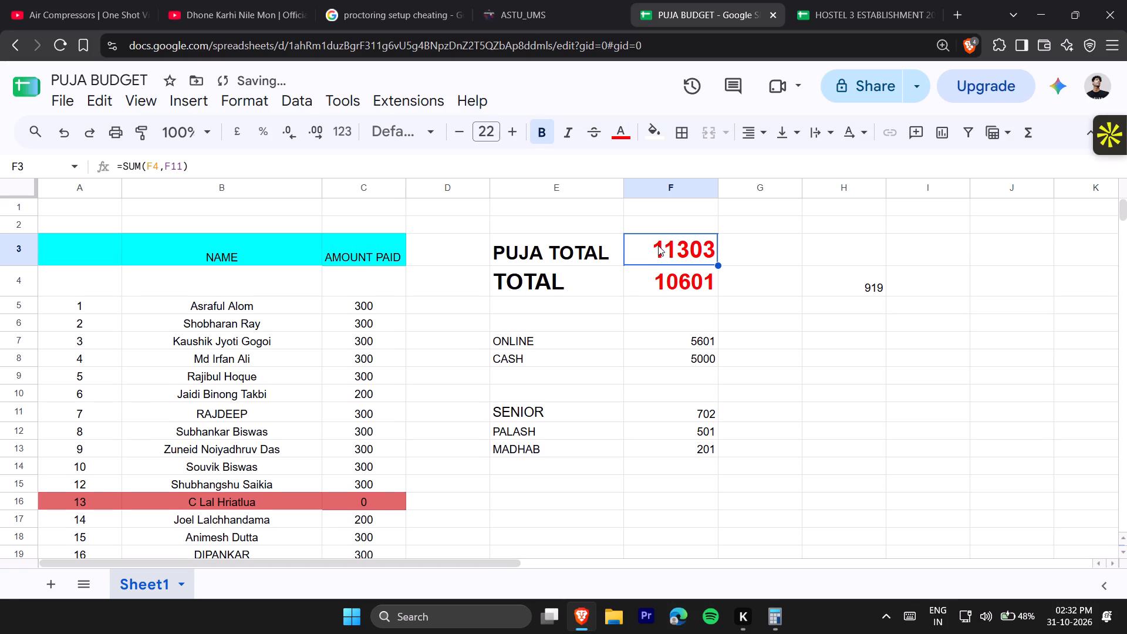
pyautogui.hotkey('ctrl', 'shift', '.')
pyautogui.hotkey('ctrl', 'shift', '.')
pyautogui.hotkey('ctrl', 'shift', ',')
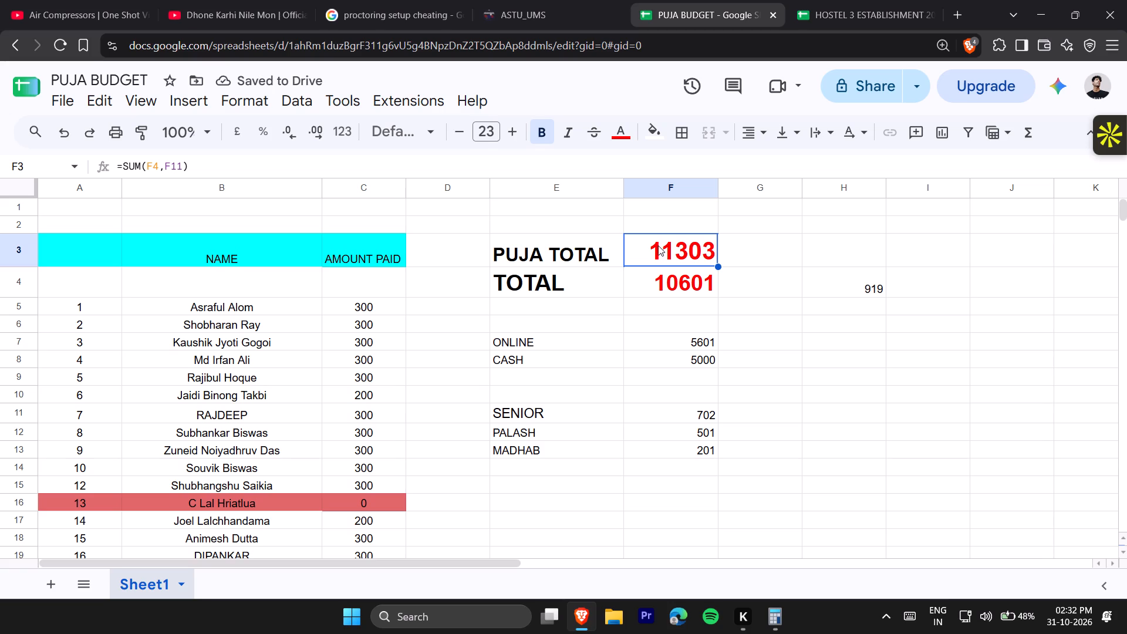
pyautogui.click(764, 292)
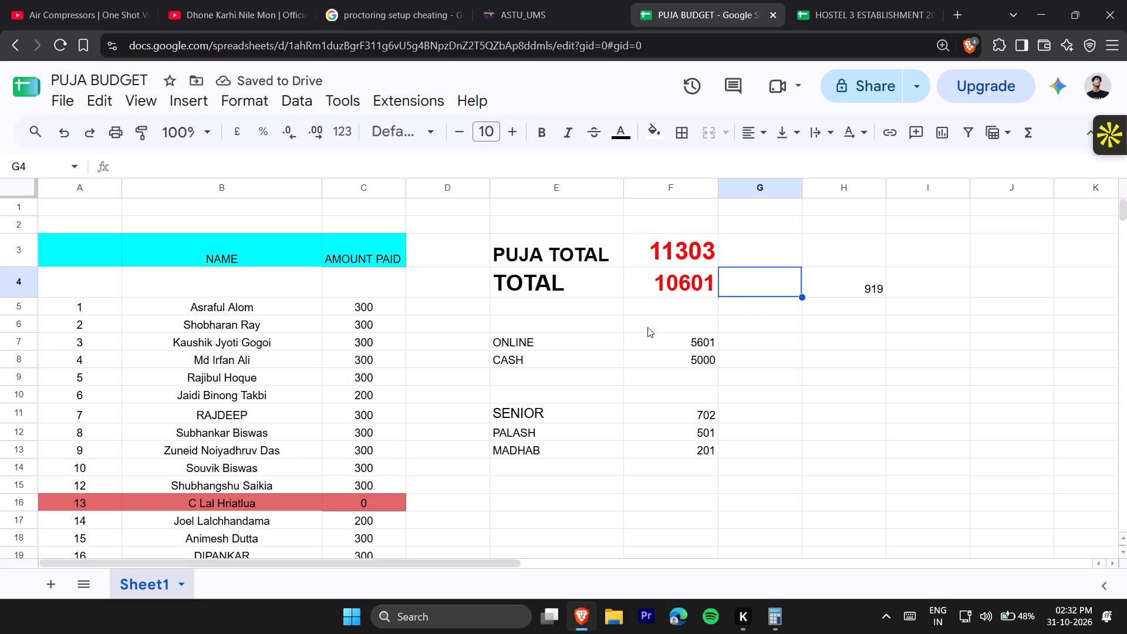
# Widen column E further to give the PUJA TOTAL label in E3 more room.
pyautogui.click(541, 291)
pyautogui.click(529, 267)
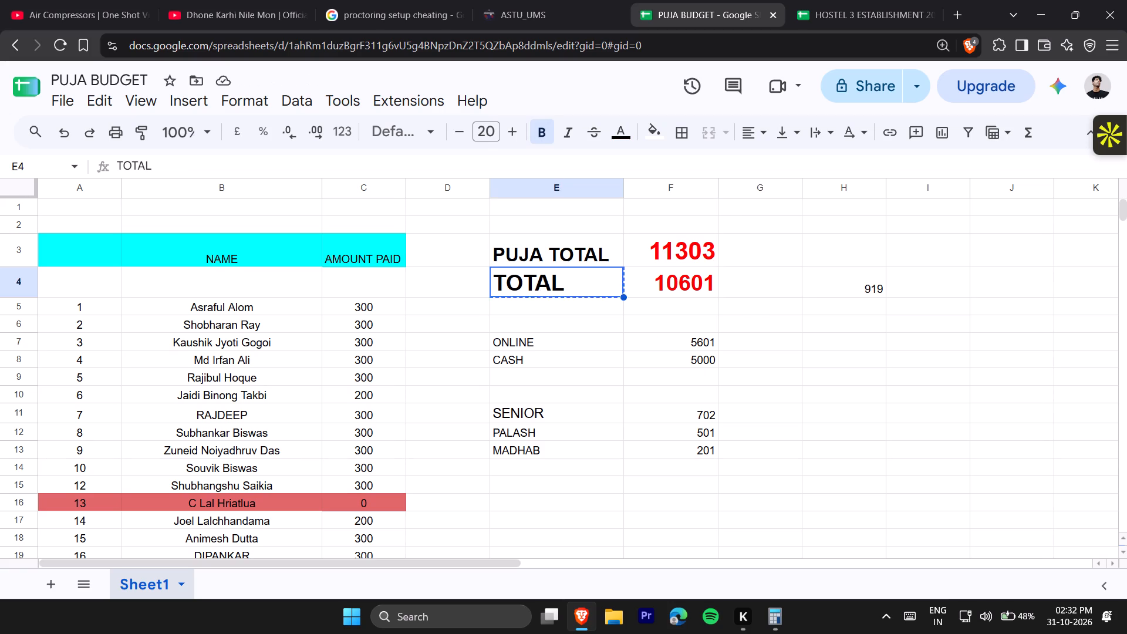
pyautogui.click(536, 240)
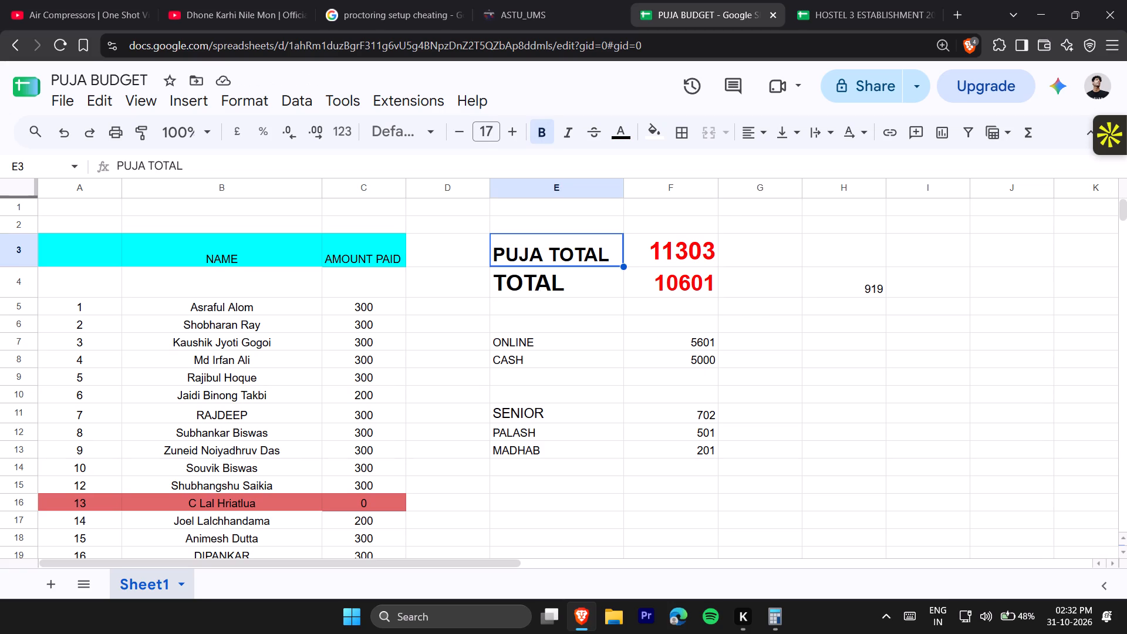
pyautogui.moveTo(626, 191); pyautogui.dragTo(664, 193)
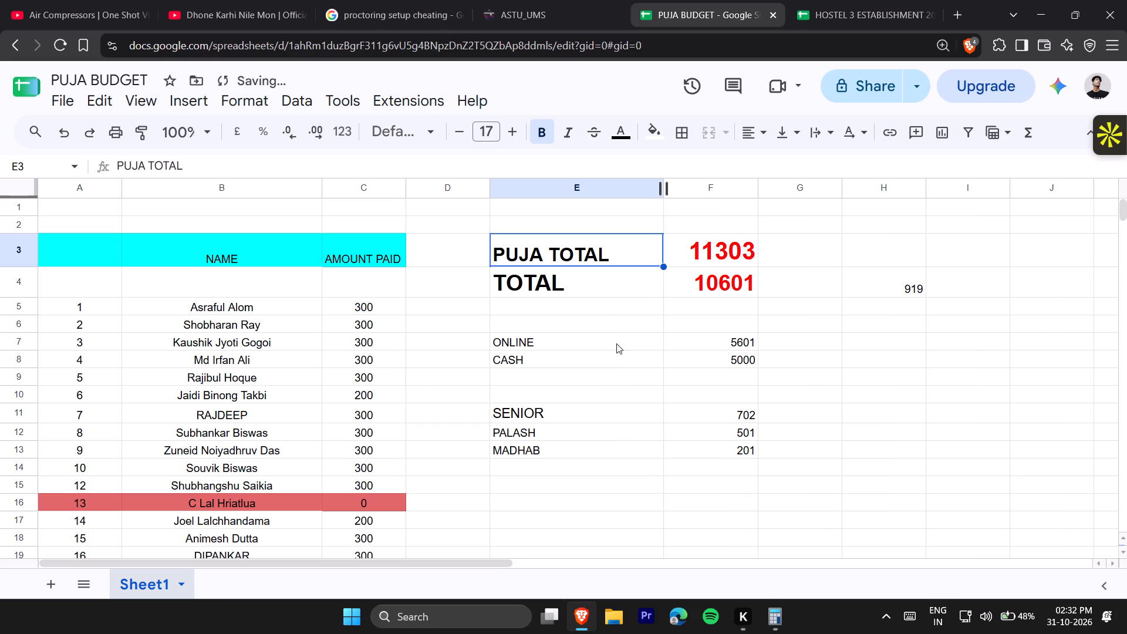
# Format the ONLINE and CASH labels and amounts in E7:F8 as centred, bold text at font size 13.
pyautogui.click(593, 383)
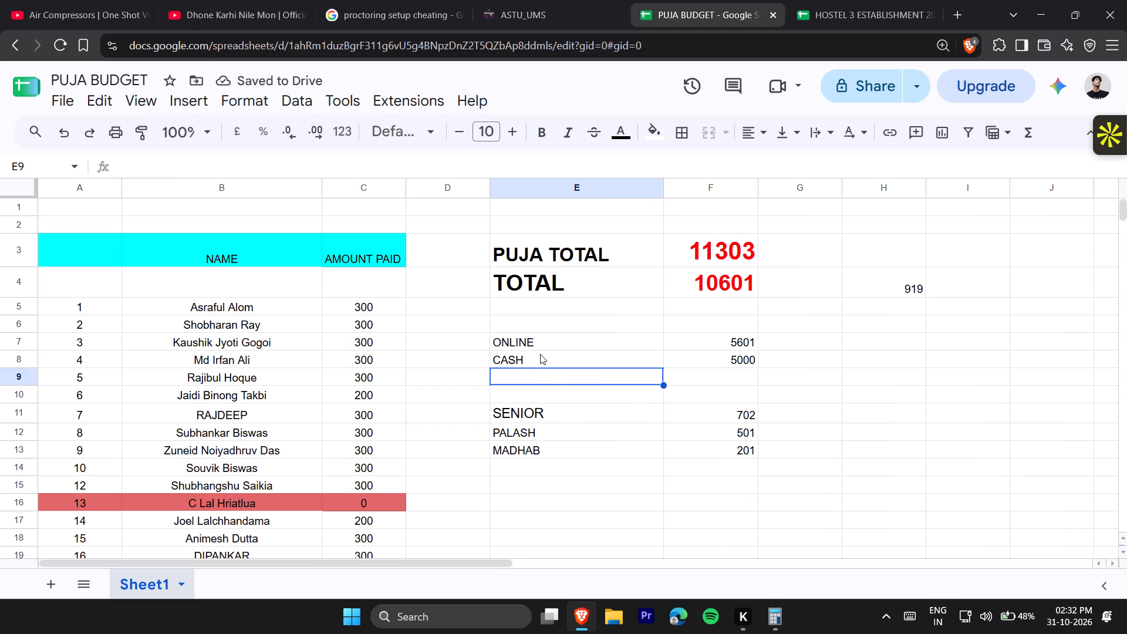
pyautogui.click(540, 353)
pyautogui.press('Up')
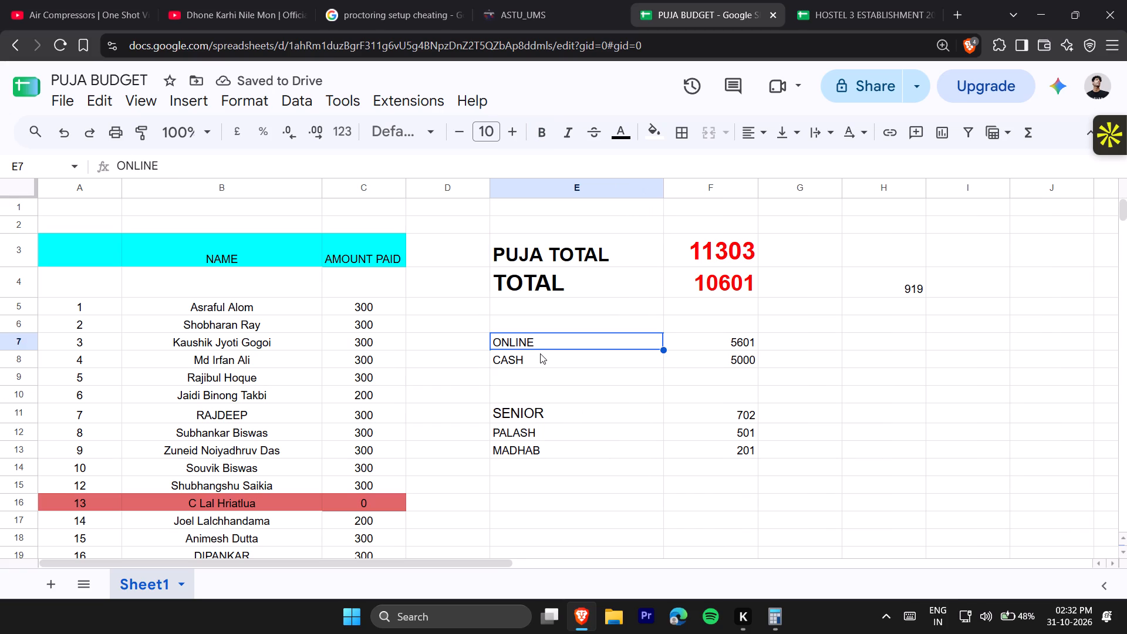
pyautogui.hotkey('shift', 'Down')
pyautogui.hotkey('shift', 'Right')
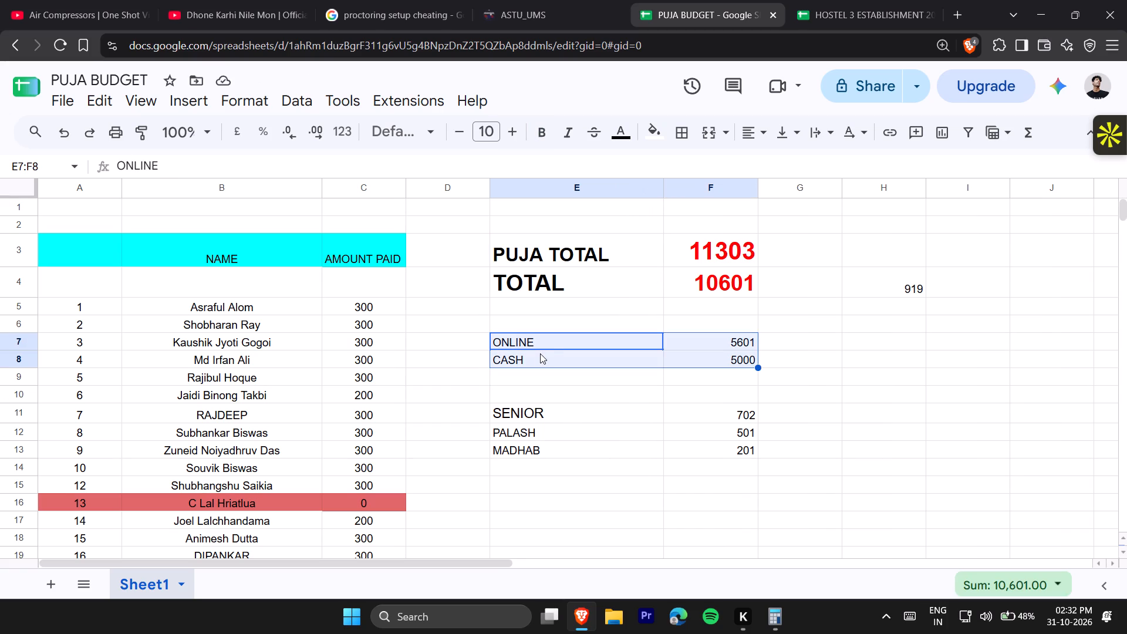
pyautogui.click(767, 130)
pyautogui.click(782, 161)
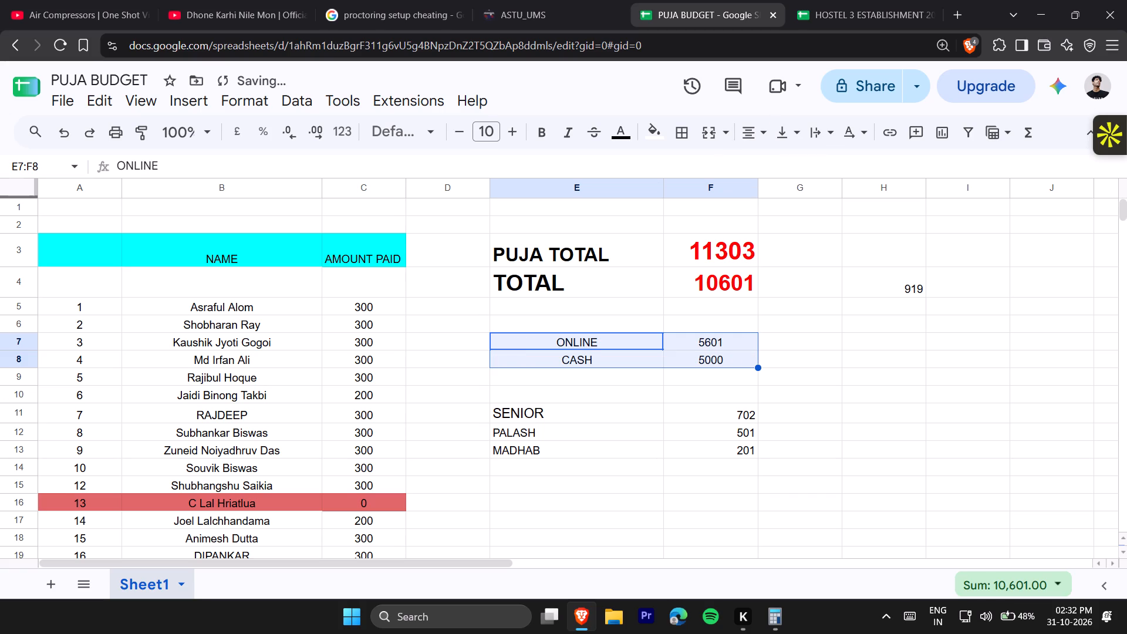
pyautogui.click(549, 127)
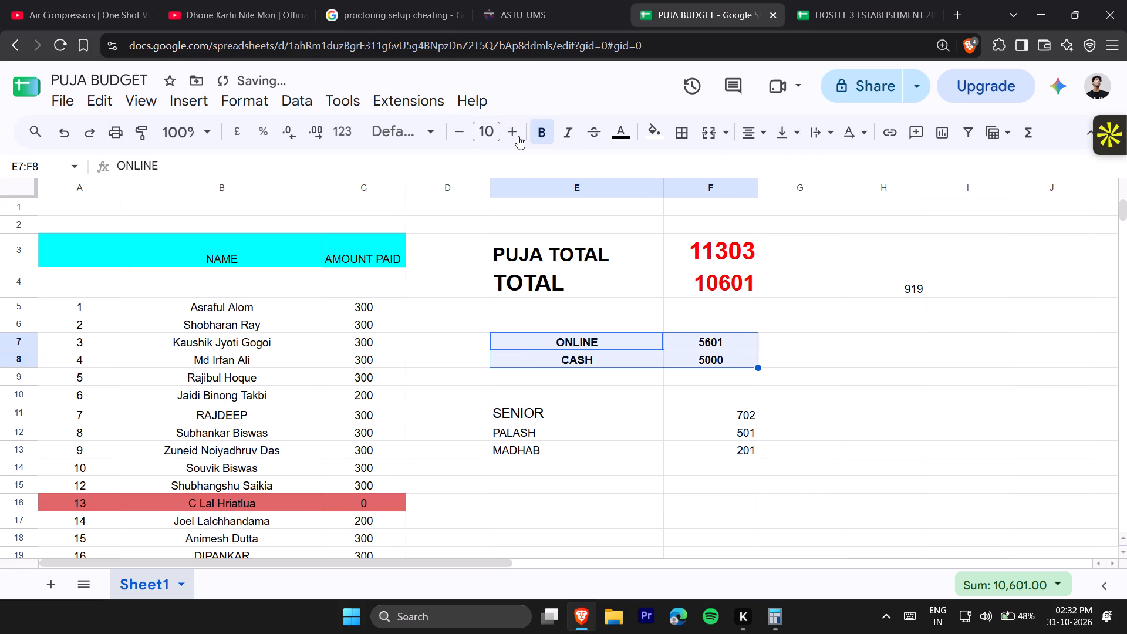
pyautogui.tripleClick(510, 130)
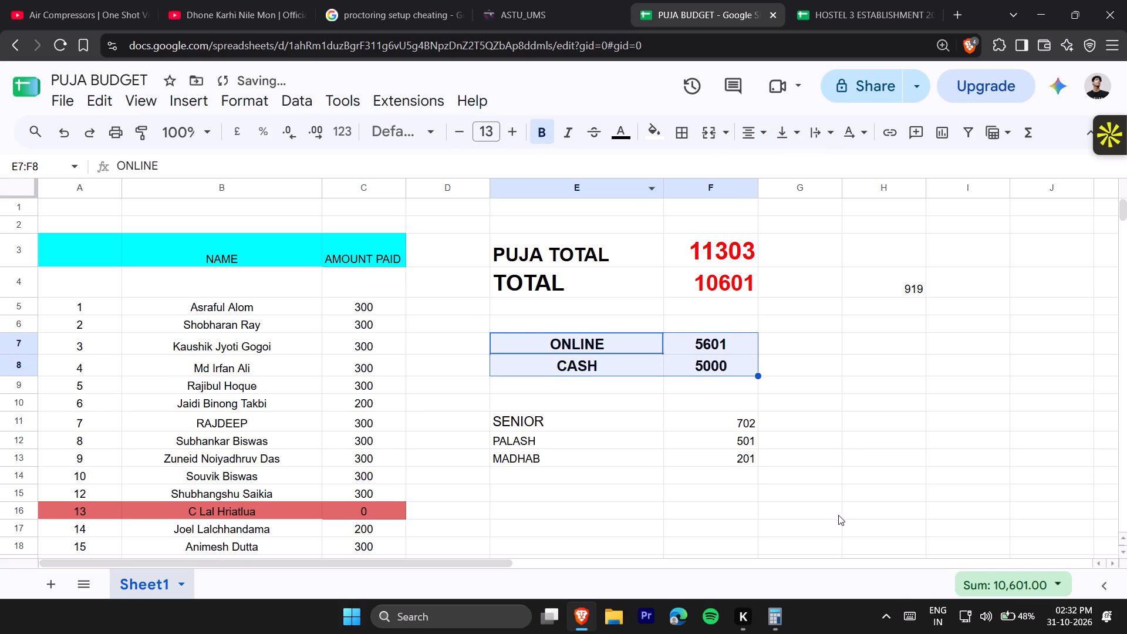